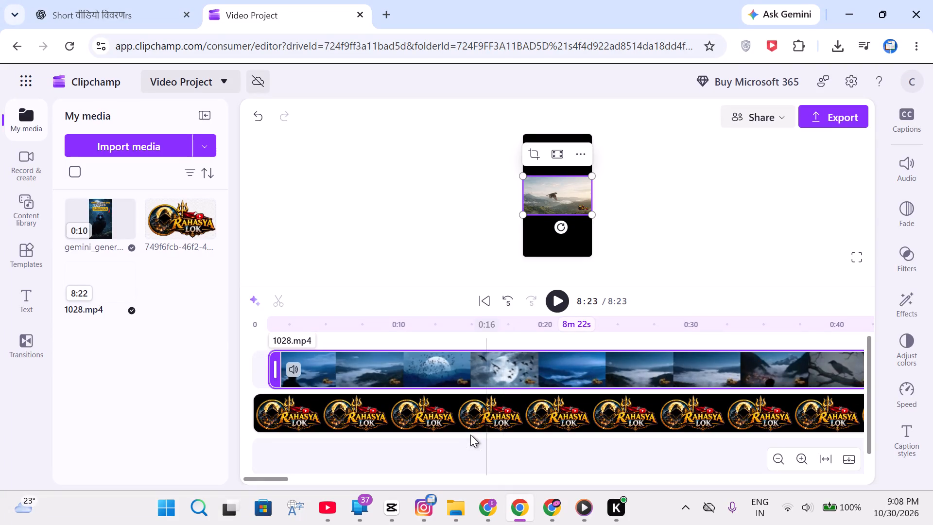
Play the project from the start and fit the full length of the 1028.mp4 clip in the timeline.
click(560, 298)
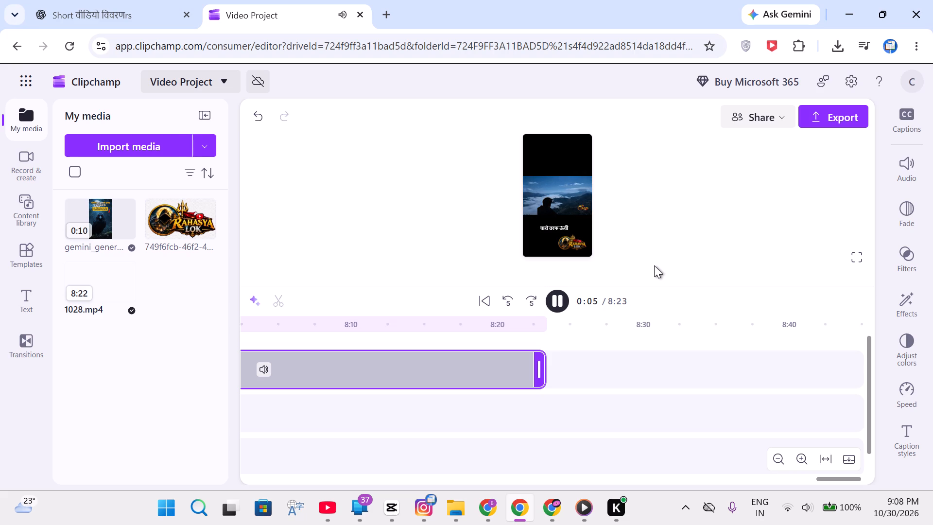
click(795, 458)
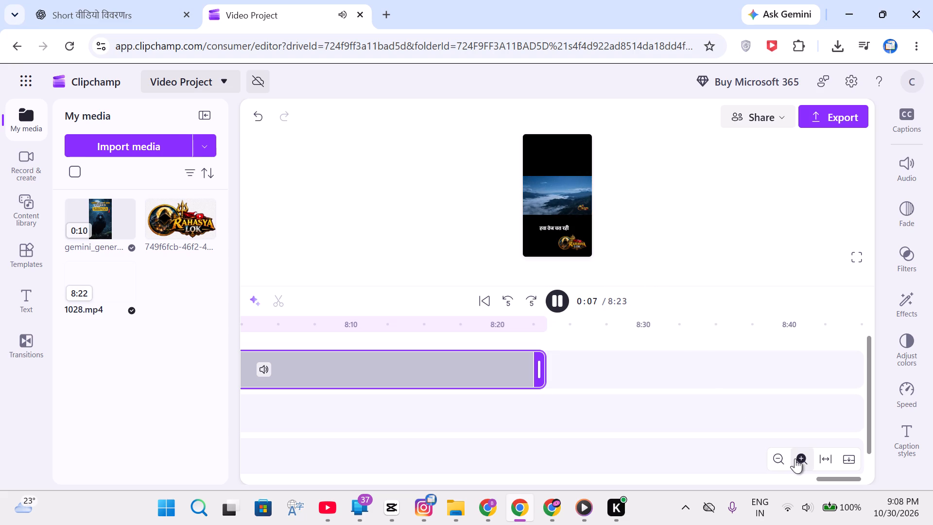
click(775, 460)
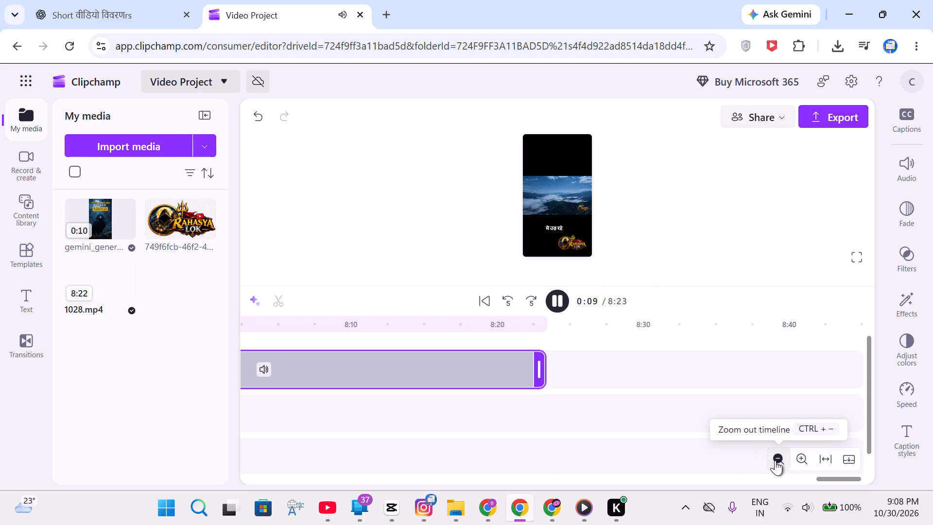
click(775, 460)
click(774, 460)
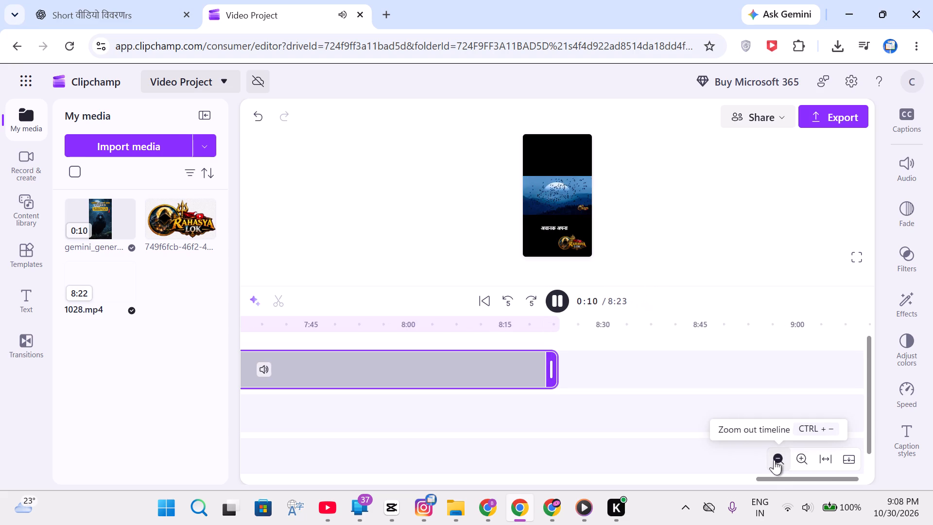
click(774, 460)
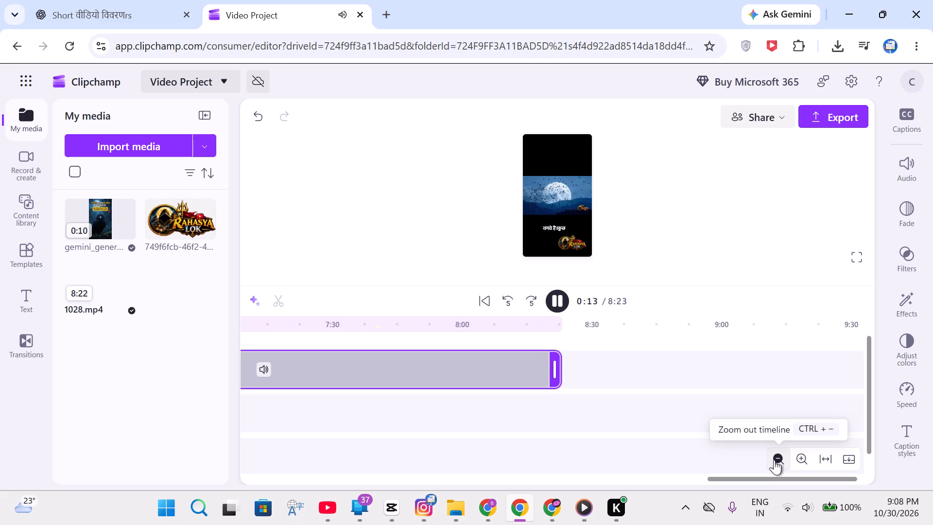
click(774, 460)
click(774, 460)
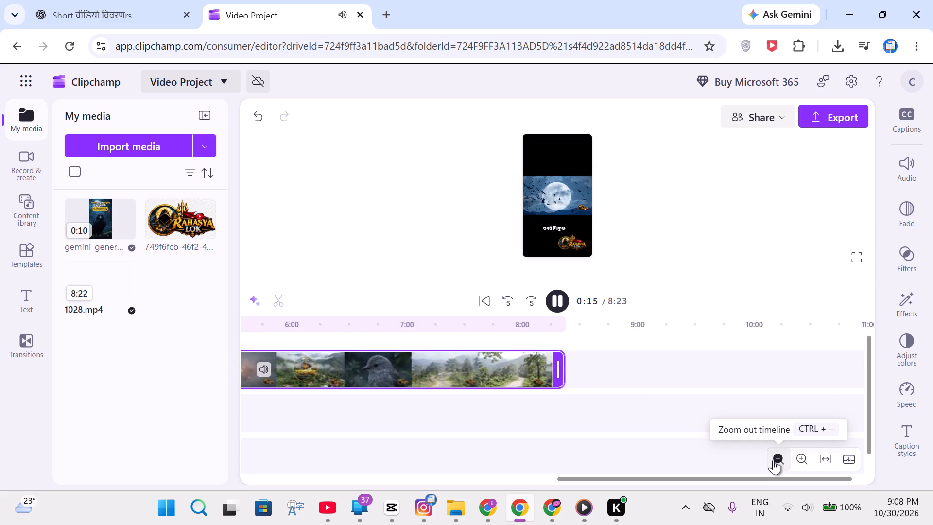
click(773, 460)
click(773, 460)
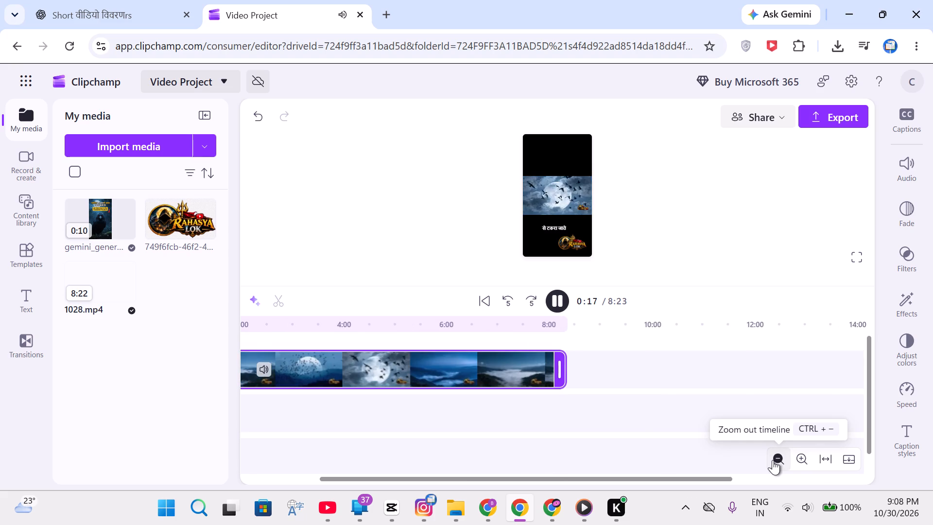
click(773, 460)
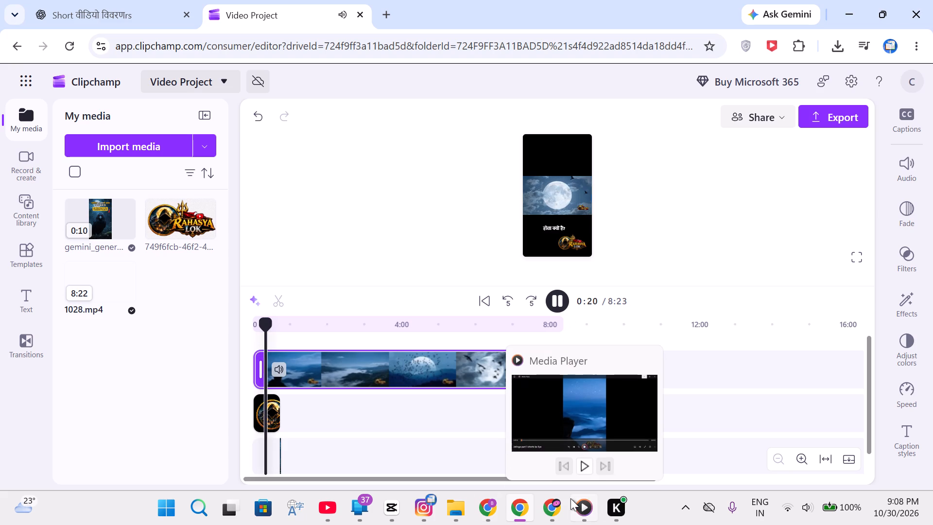
Switch to the YouTube window, pause the Sandhya Rani song and minimise the window.
click(334, 510)
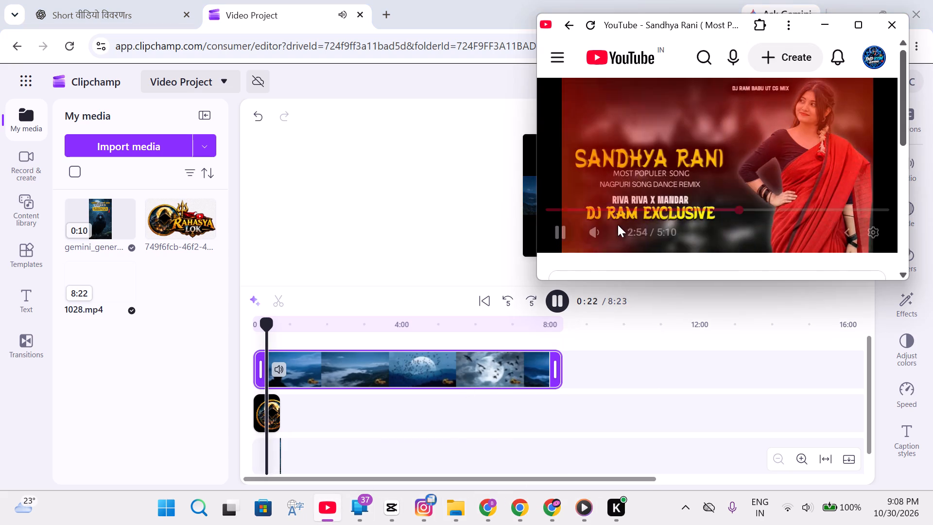
click(564, 230)
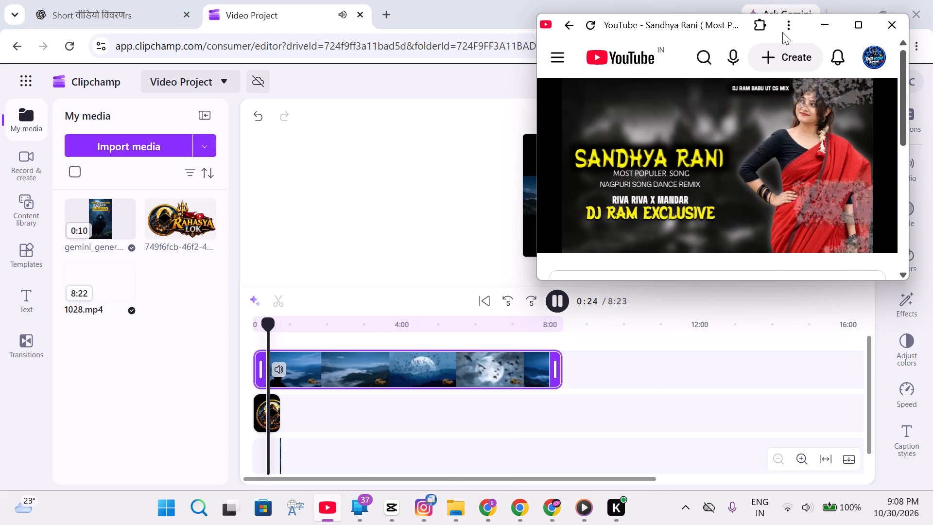
click(824, 24)
Raise the computer's sound volume to slightly below the middle of its range and return to the video project.
click(864, 502)
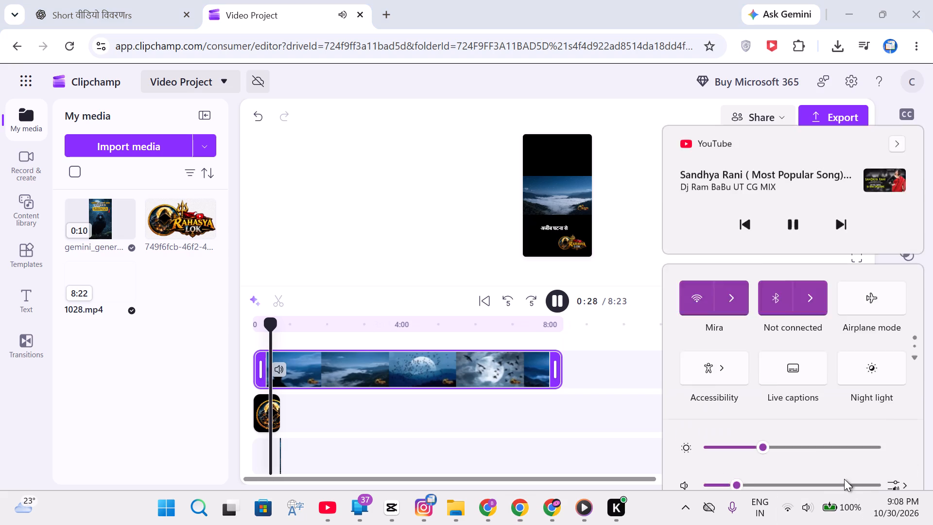
scroll(752, 419, up, 14)
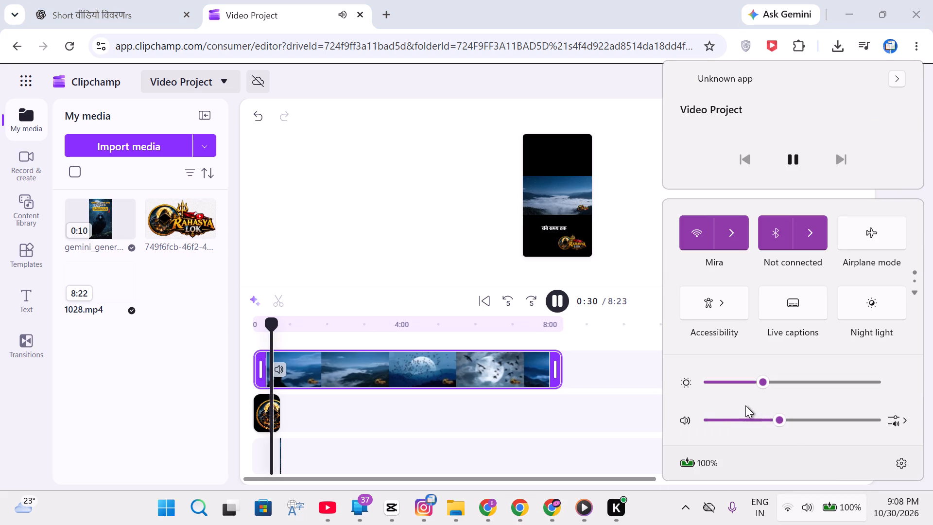
scroll(745, 405, up, 5)
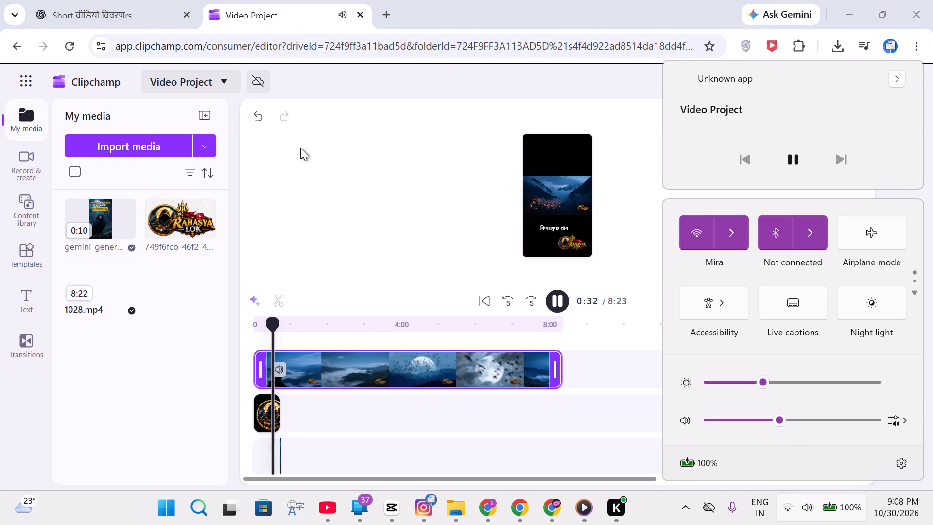
click(366, 186)
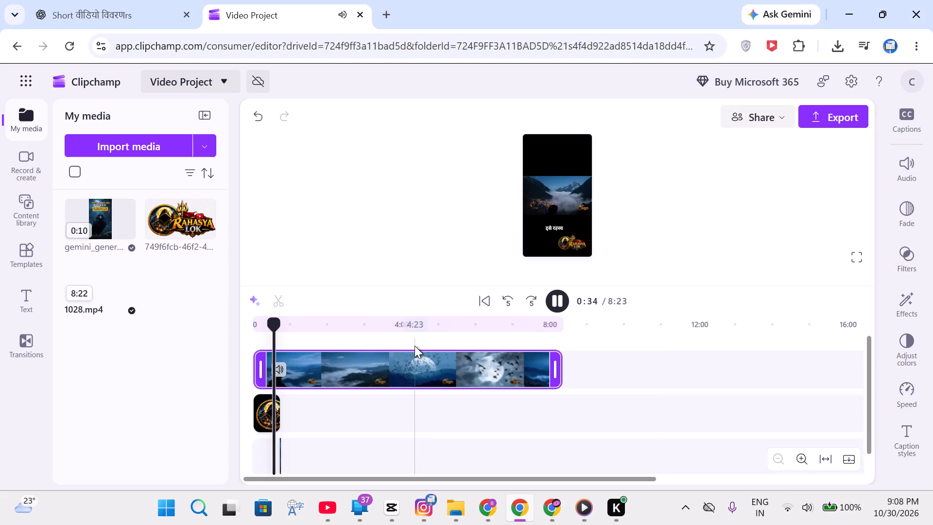
Preview the project's playback from about 4:10 and again from about 4:40 on the timeline.
click(407, 337)
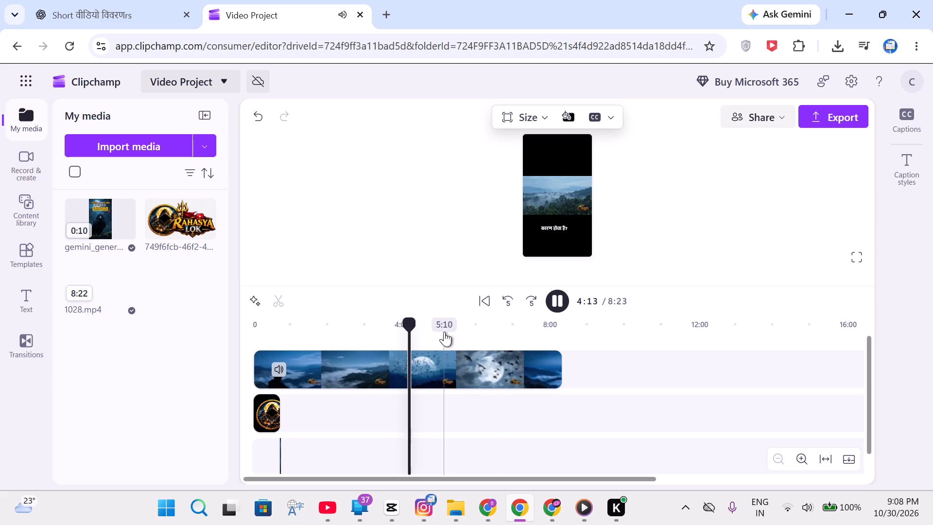
click(425, 330)
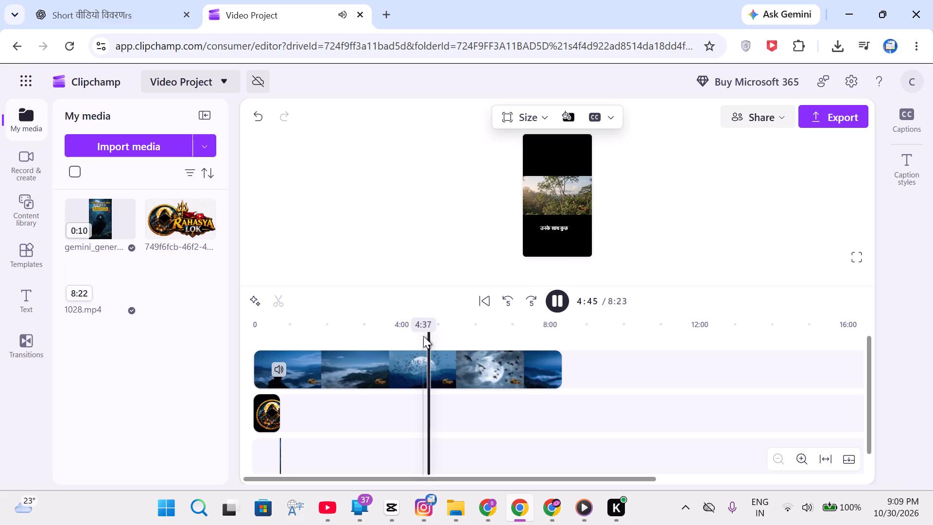
Replay the passage around 4:38 in short bursts to examine where the 1028.mp4 clip should be cut.
click(423, 336)
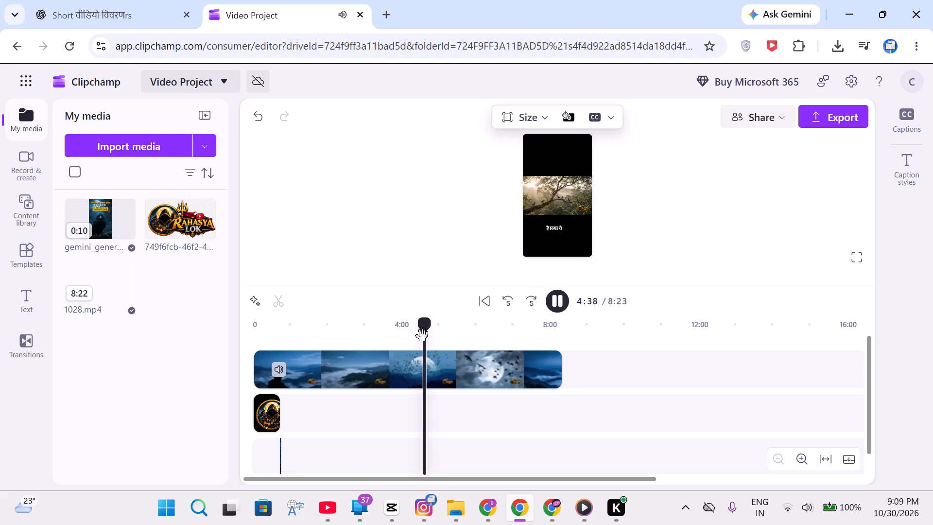
click(423, 336)
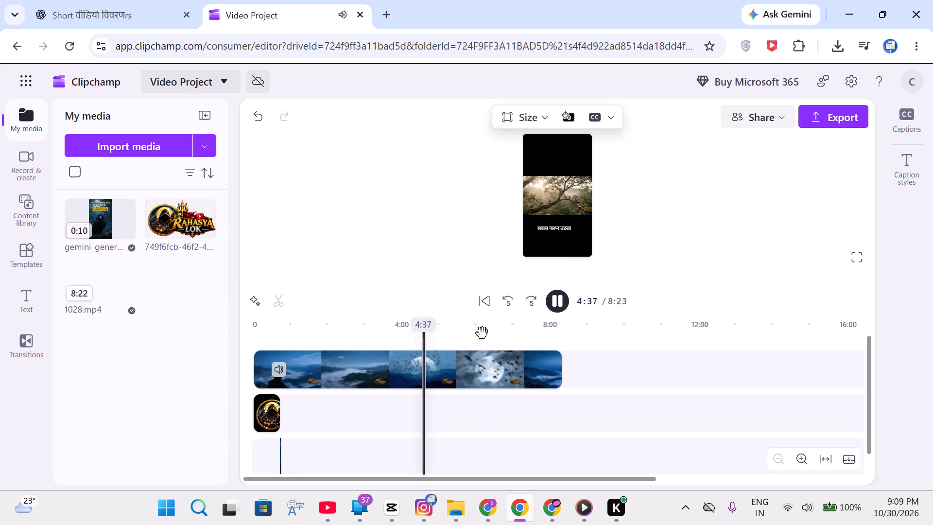
click(553, 308)
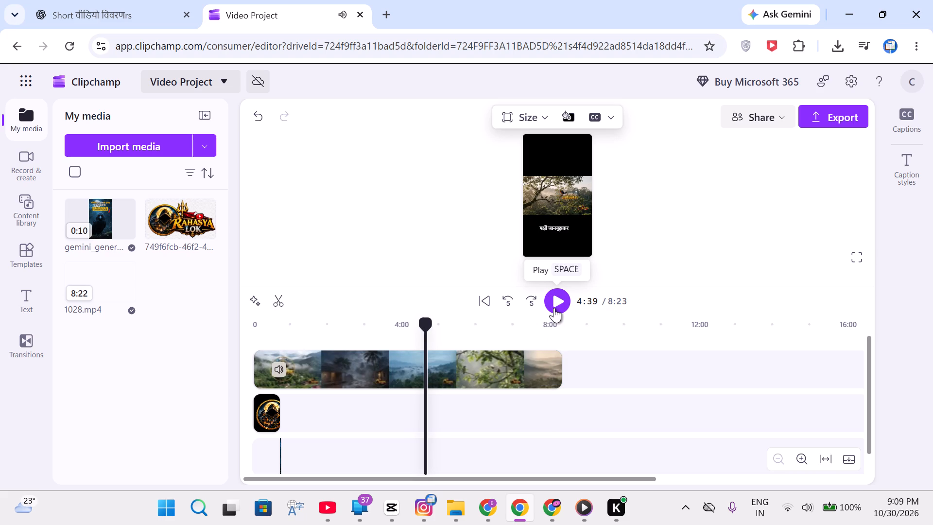
click(408, 331)
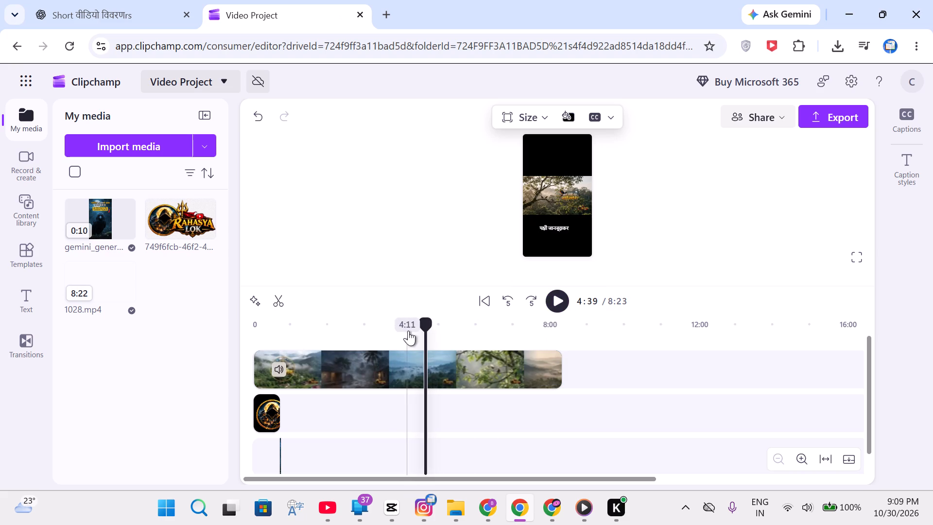
click(565, 302)
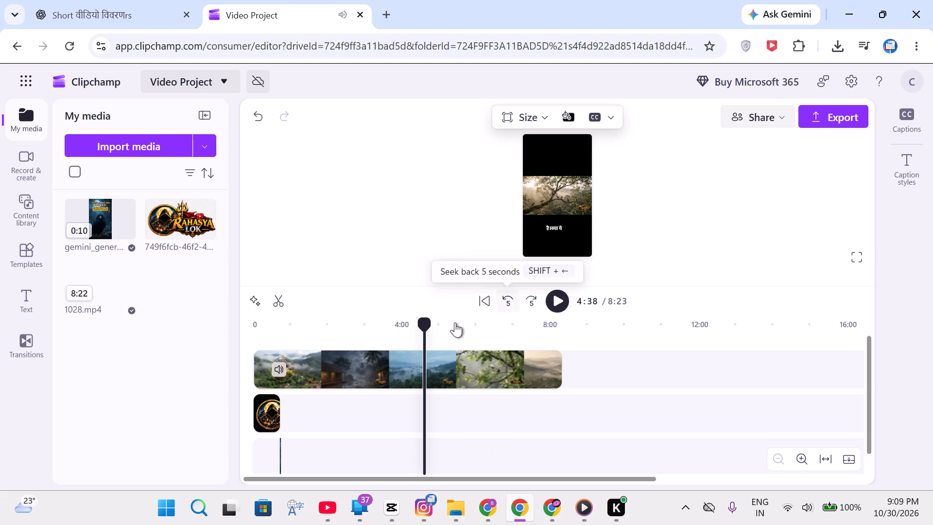
click(419, 336)
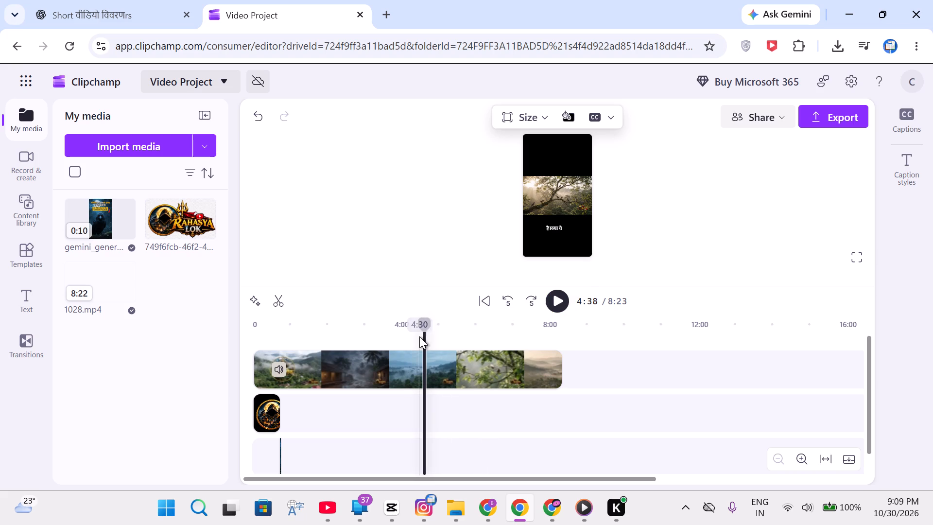
click(551, 298)
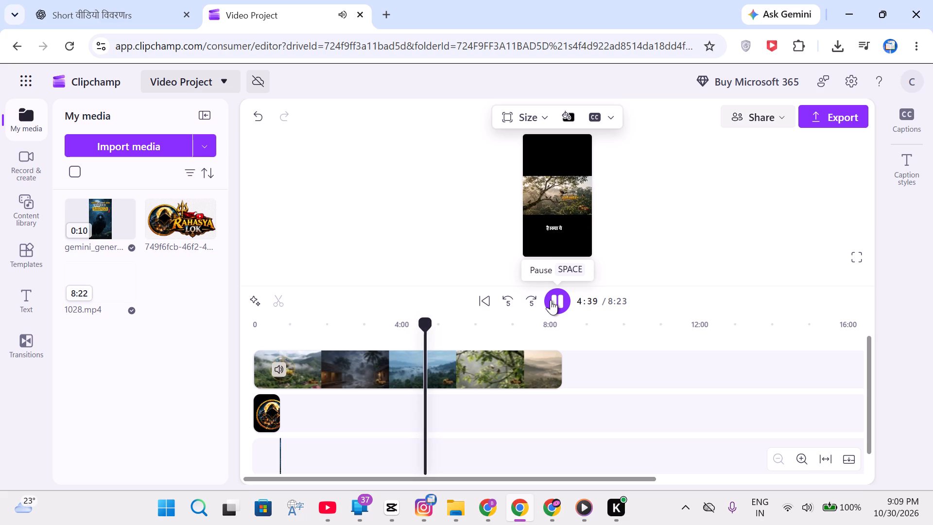
click(551, 300)
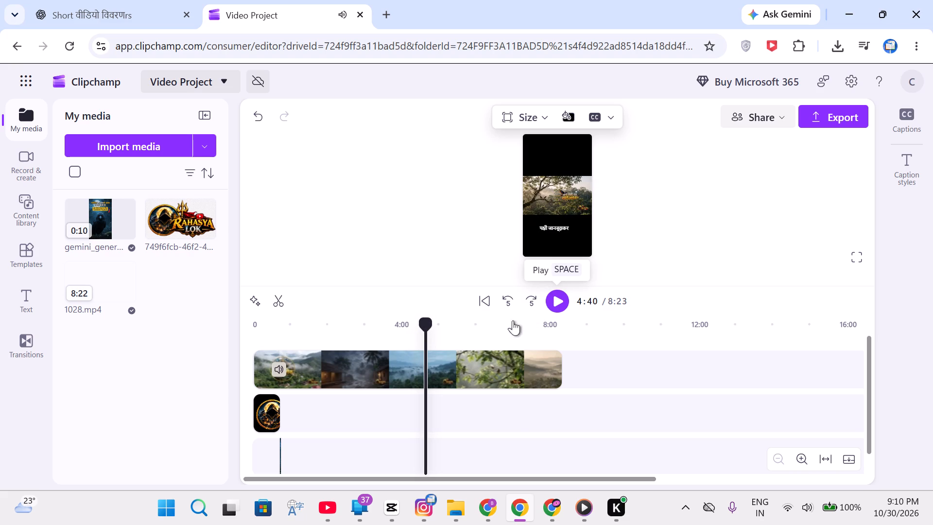
click(423, 336)
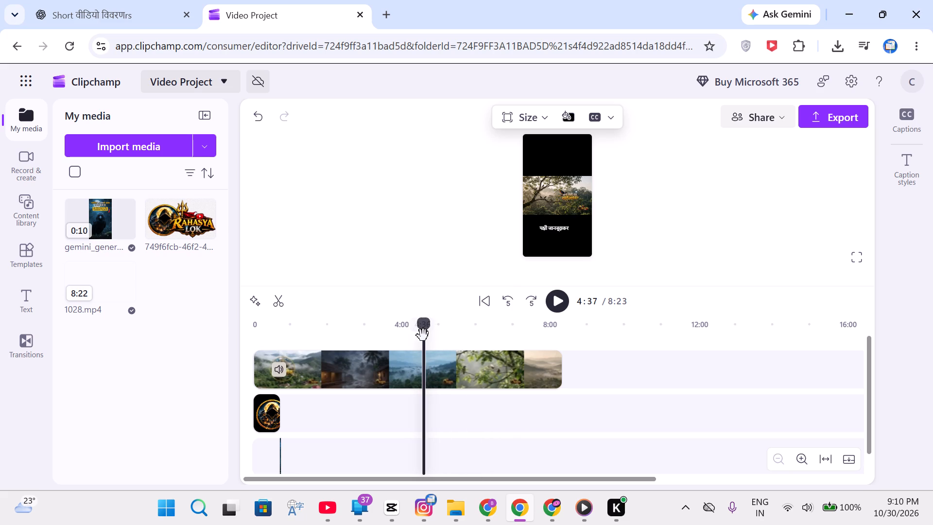
click(550, 301)
click(550, 301)
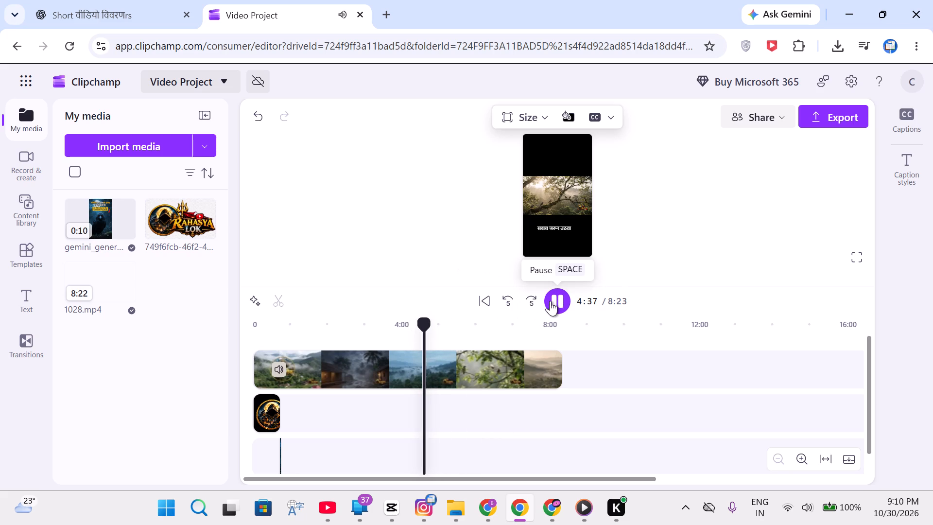
click(550, 301)
click(550, 301)
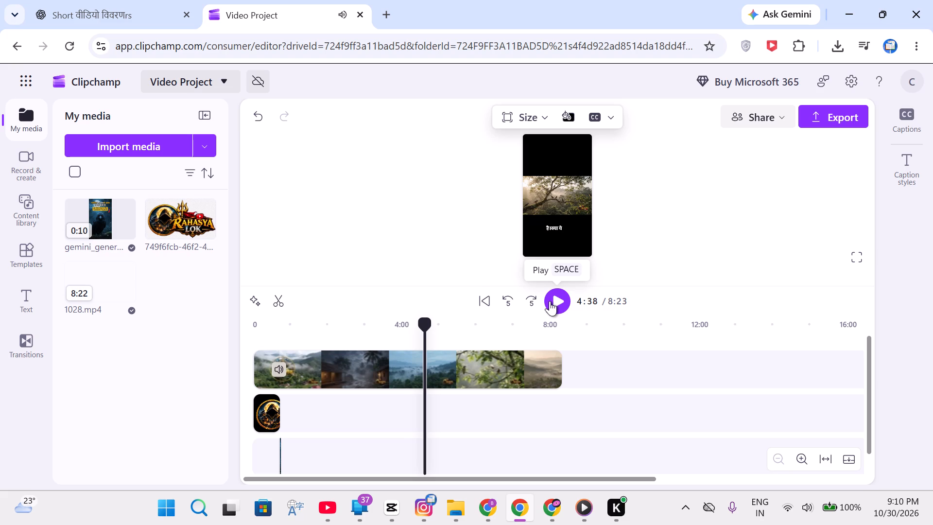
Split the 1028.mp4 clip at 4:38.
right_click(430, 322)
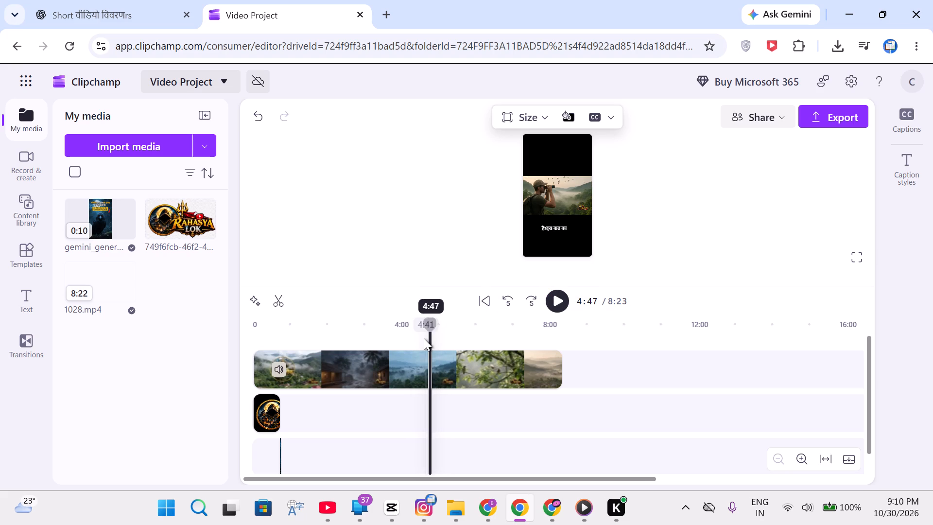
click(428, 342)
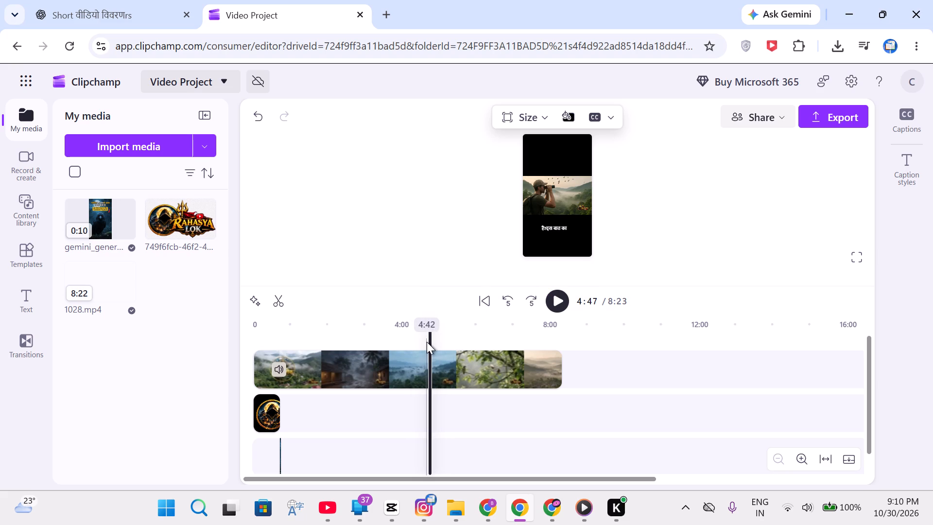
click(424, 339)
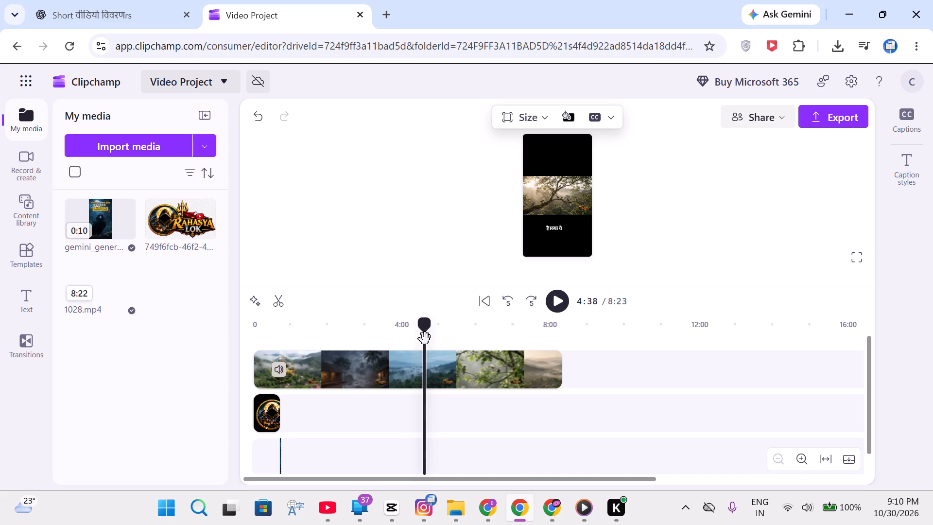
right_click(430, 365)
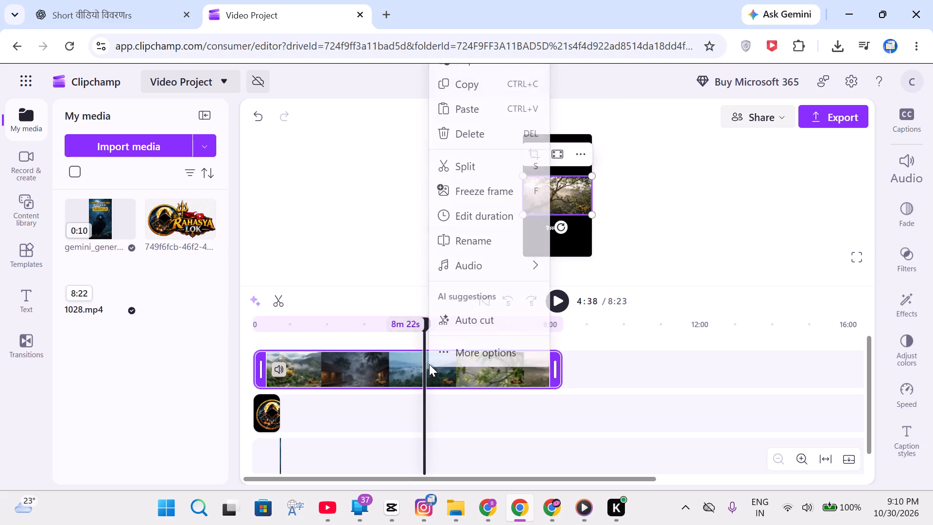
click(471, 166)
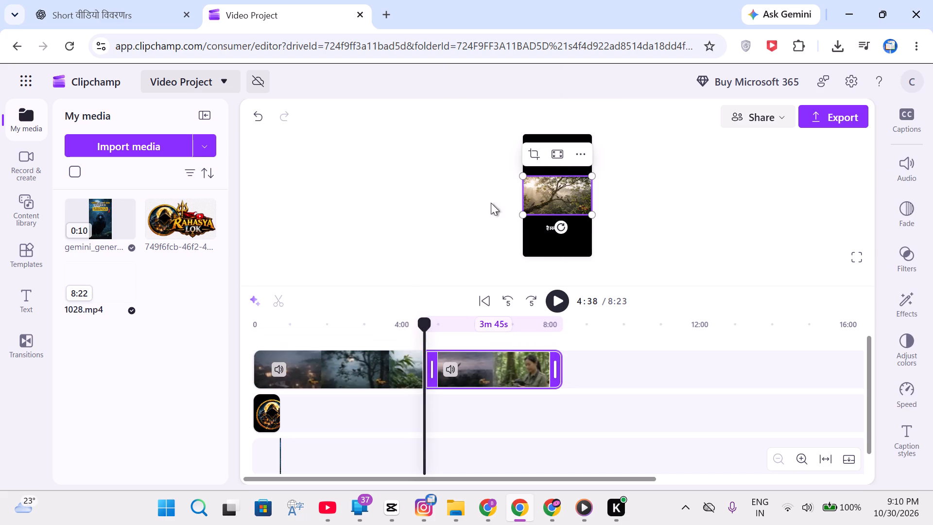
Play the second part from the split and continue playback from about 2:00 in the first part.
click(555, 306)
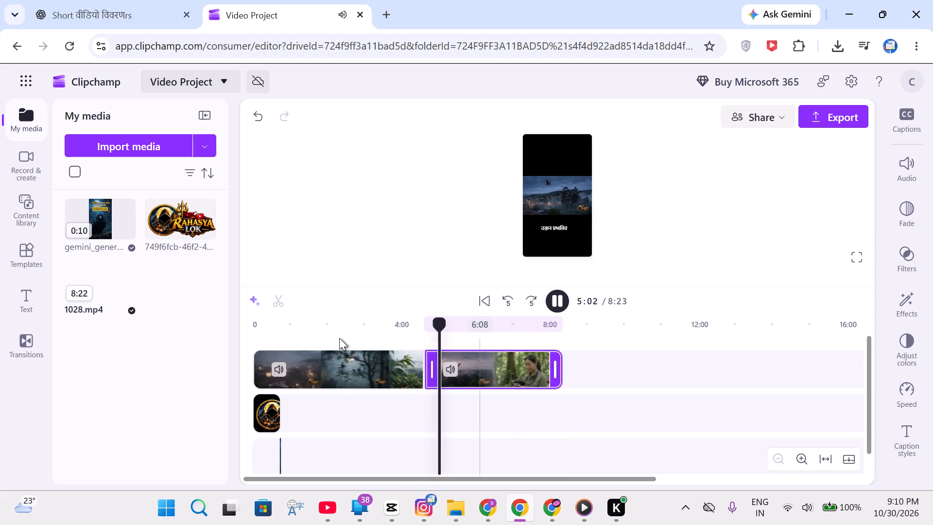
click(327, 336)
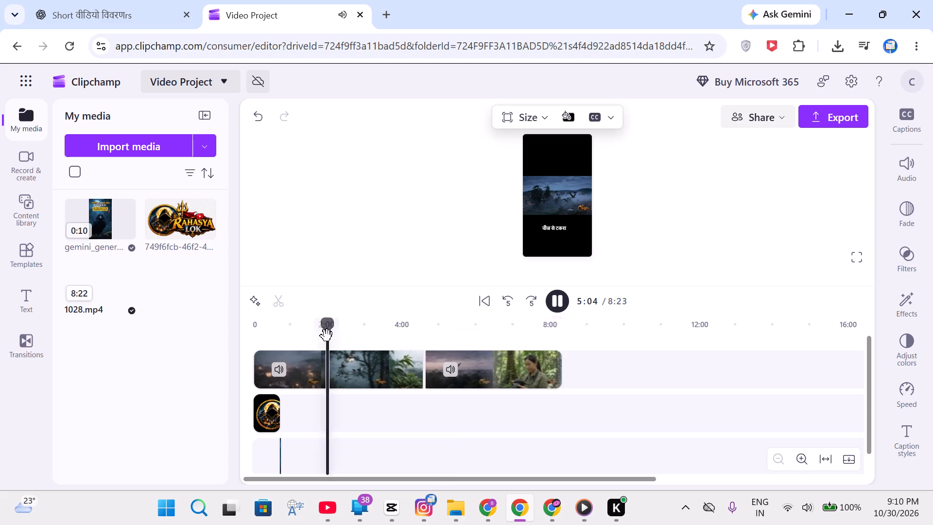
Run Auto cut on the first part of the split 1028.mp4 clip.
click(358, 379)
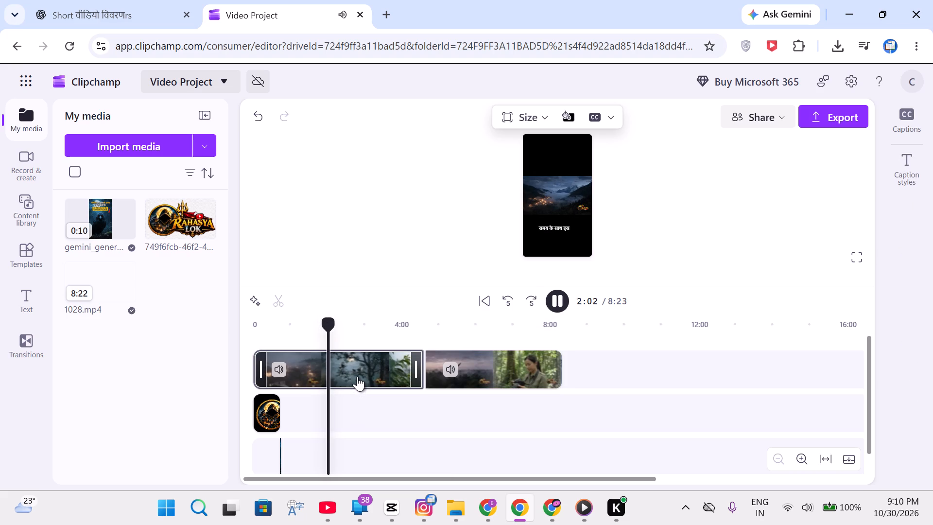
right_click(357, 376)
click(398, 334)
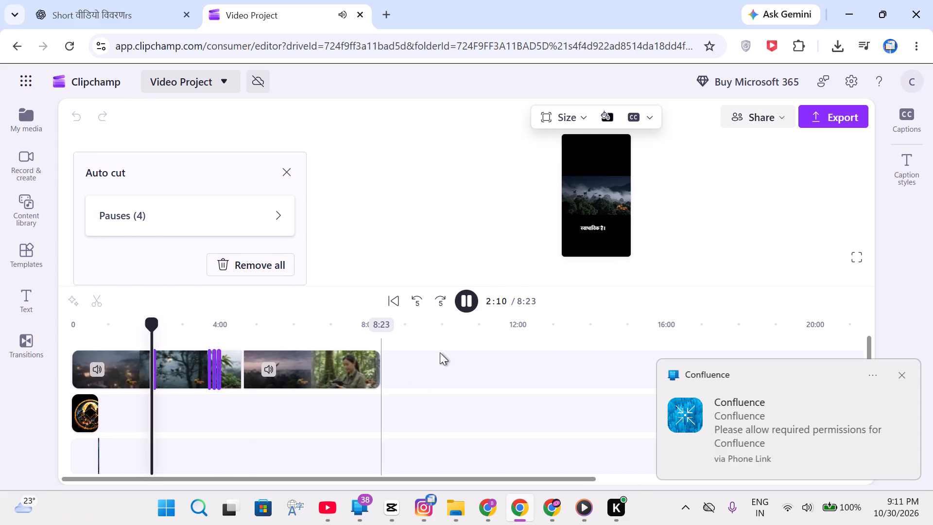
Play the first part of the 1028.mp4 clip from 2:15 to check the first pause marked by Auto cut.
click(899, 378)
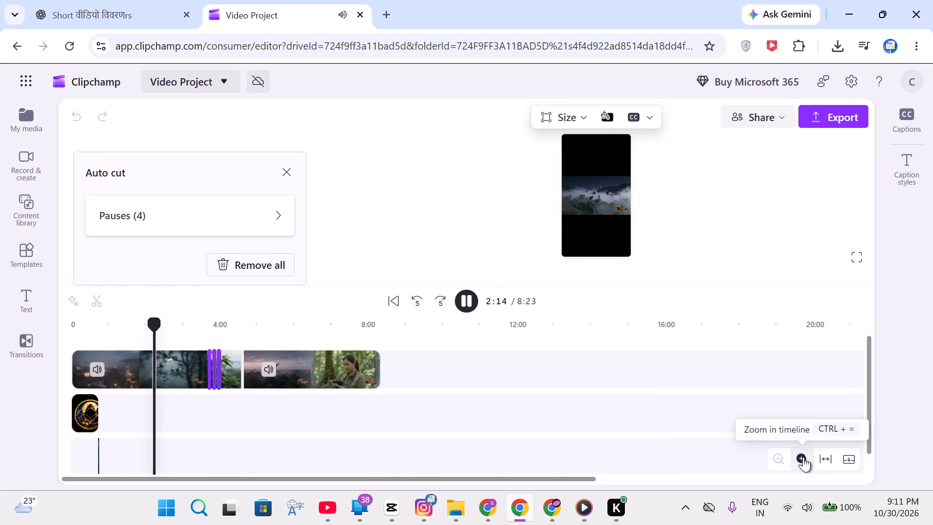
click(803, 457)
double_click(803, 456)
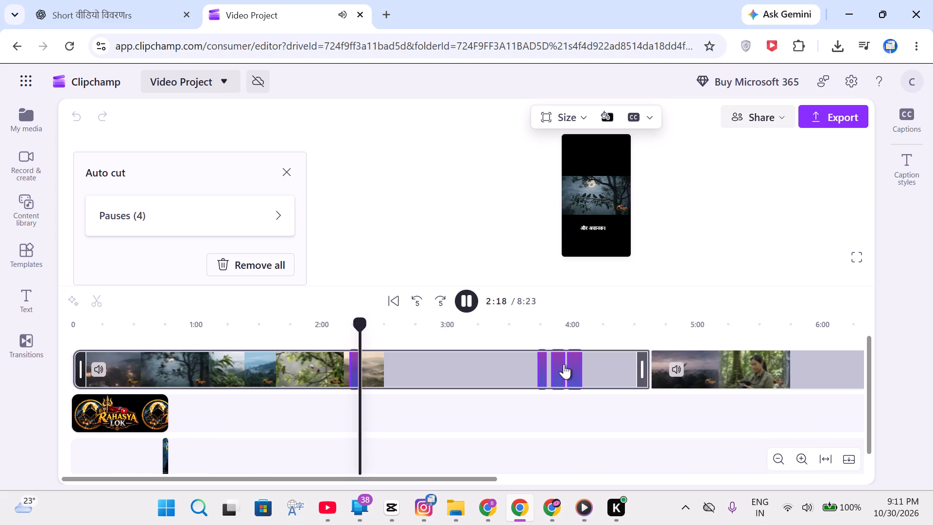
click(465, 298)
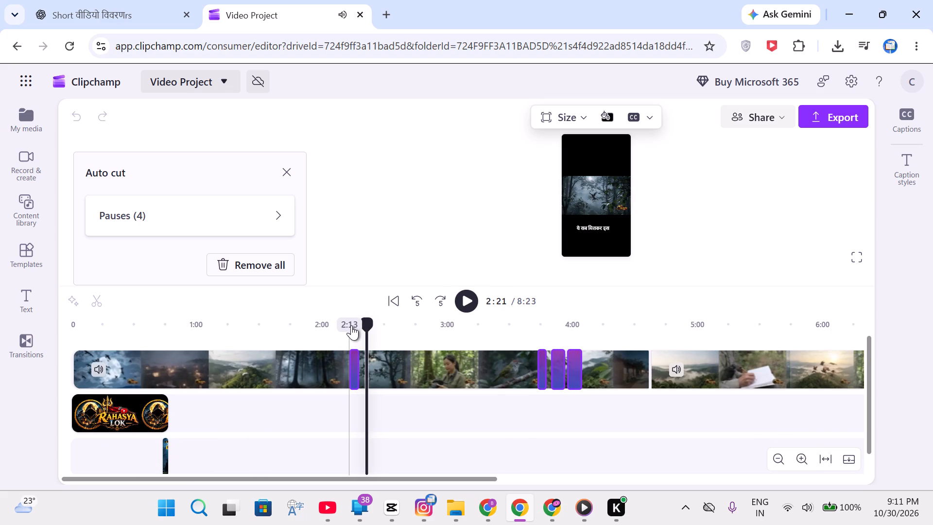
click(353, 326)
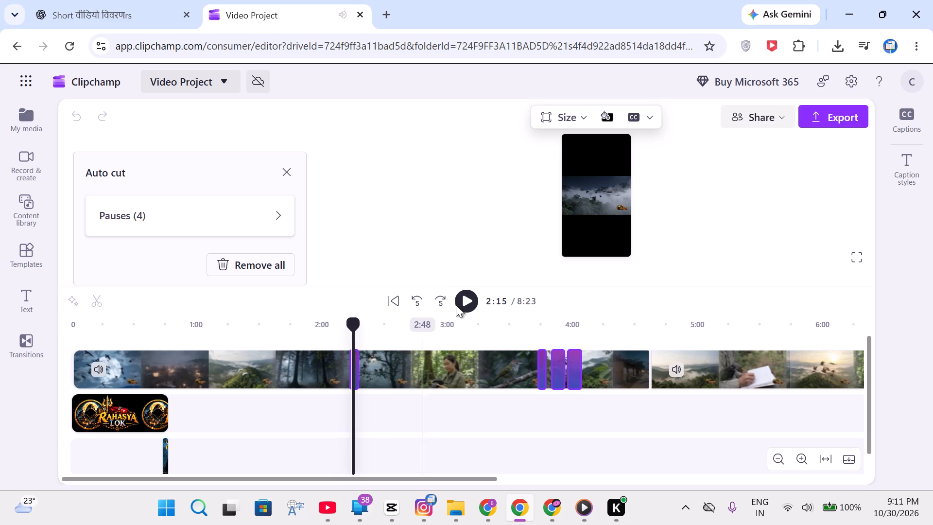
click(460, 301)
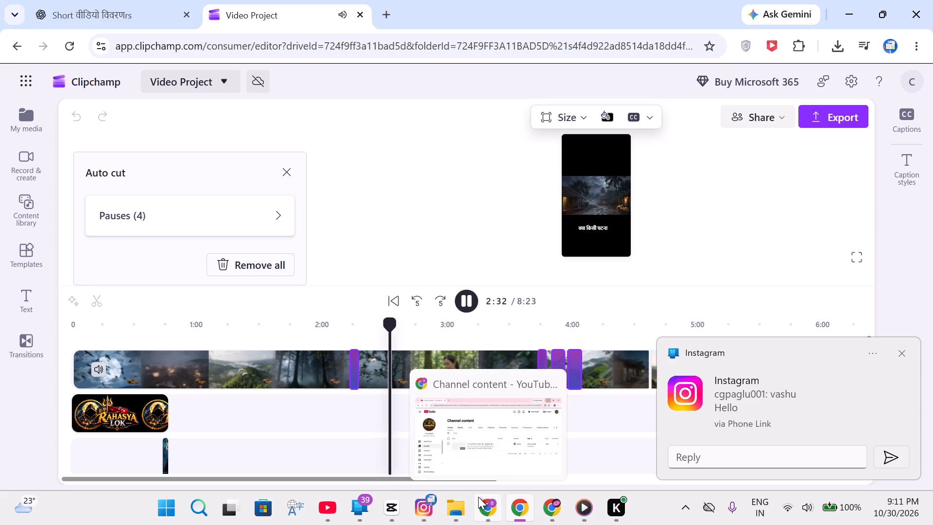
Switch to Instagram and open the messages.
click(428, 511)
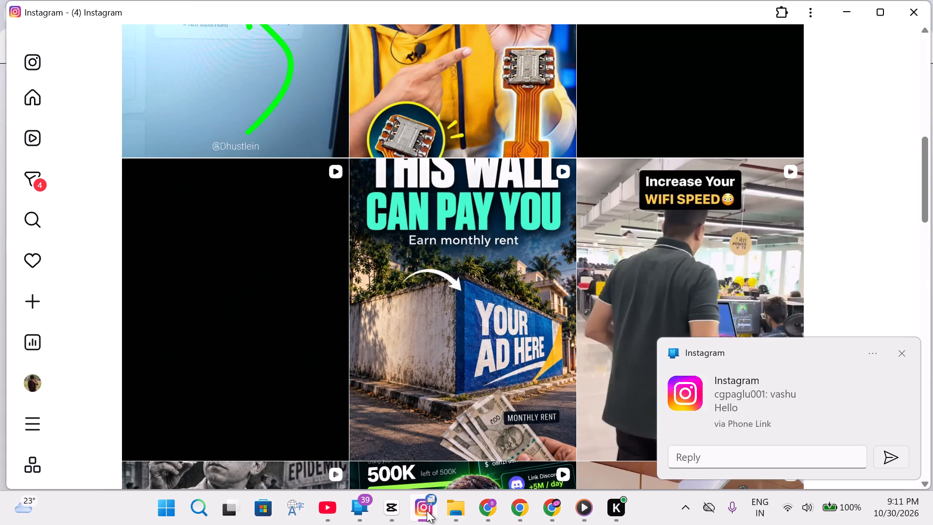
click(52, 180)
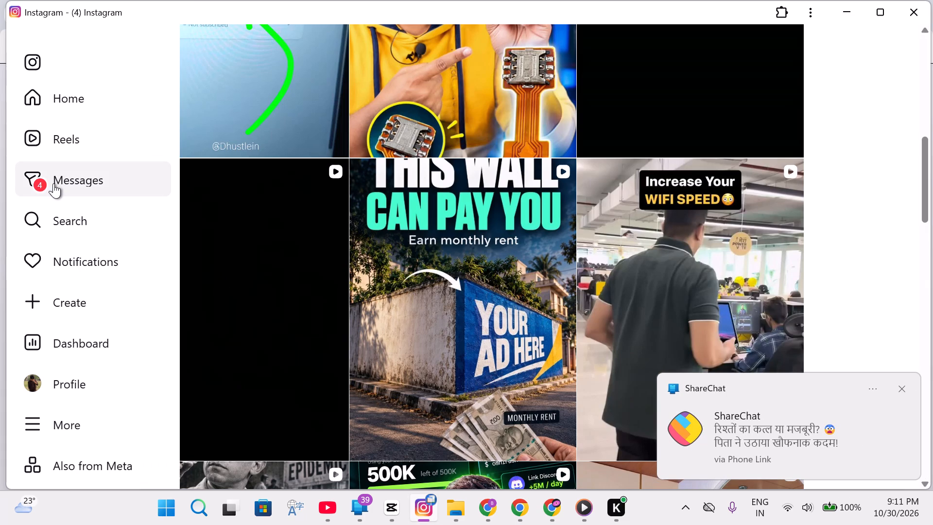
click(53, 184)
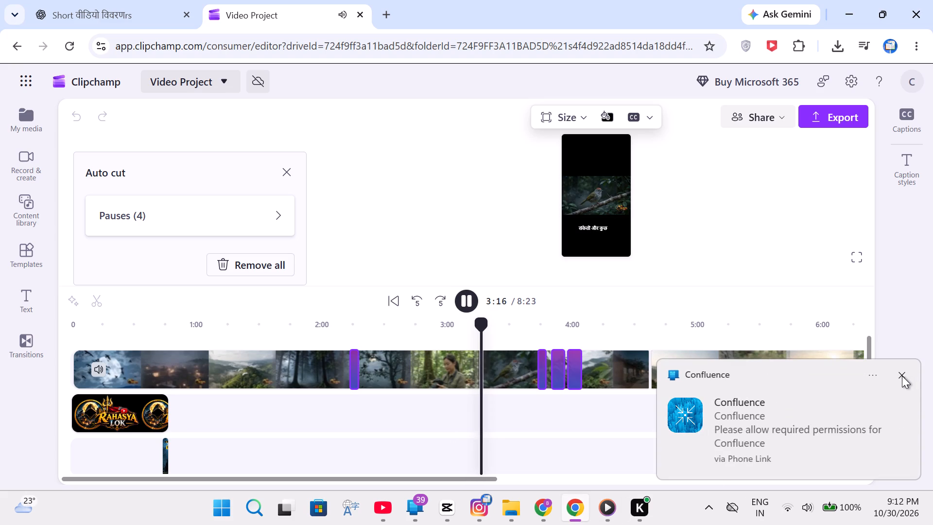
Dismiss the Confluence notification from Phone Link that covers part of the timeline.
click(899, 376)
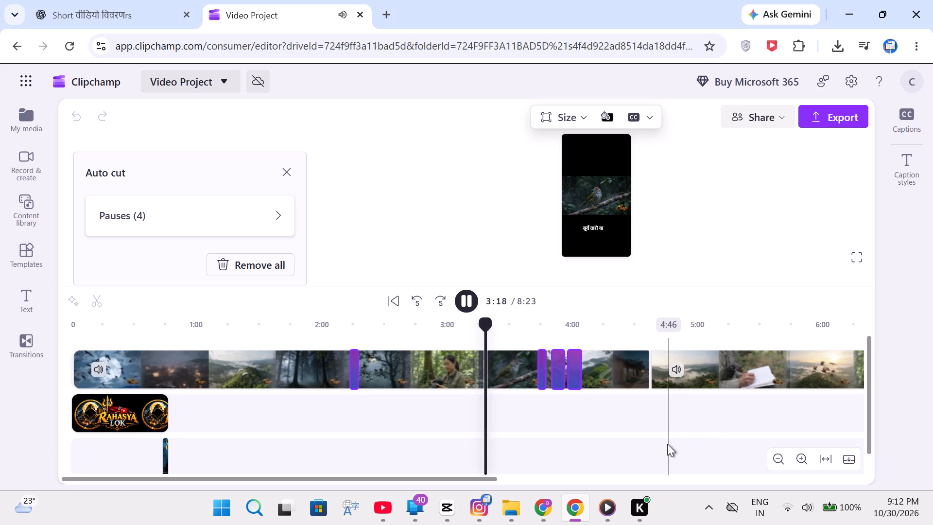
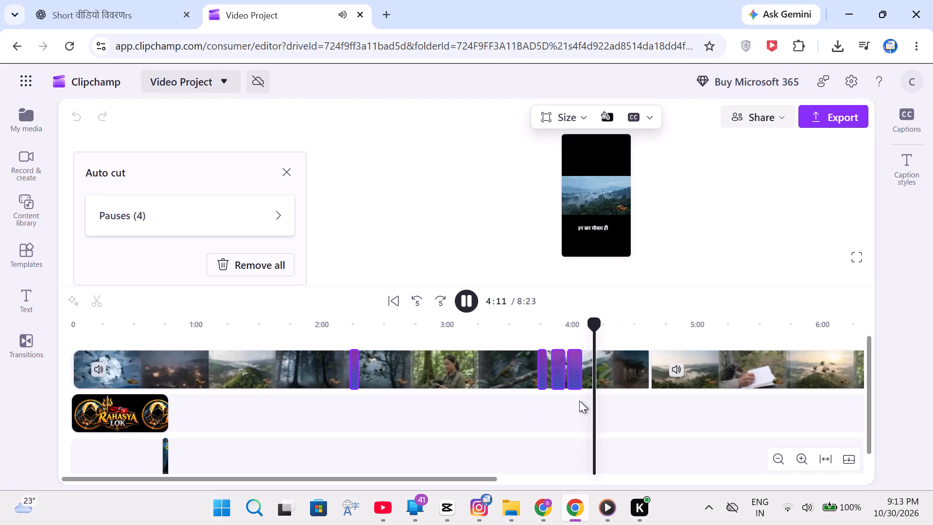
Replay the first part of the split 1028.mp4 clip from just after 4:00 to review the last pause marked by Auto cut.
click(578, 321)
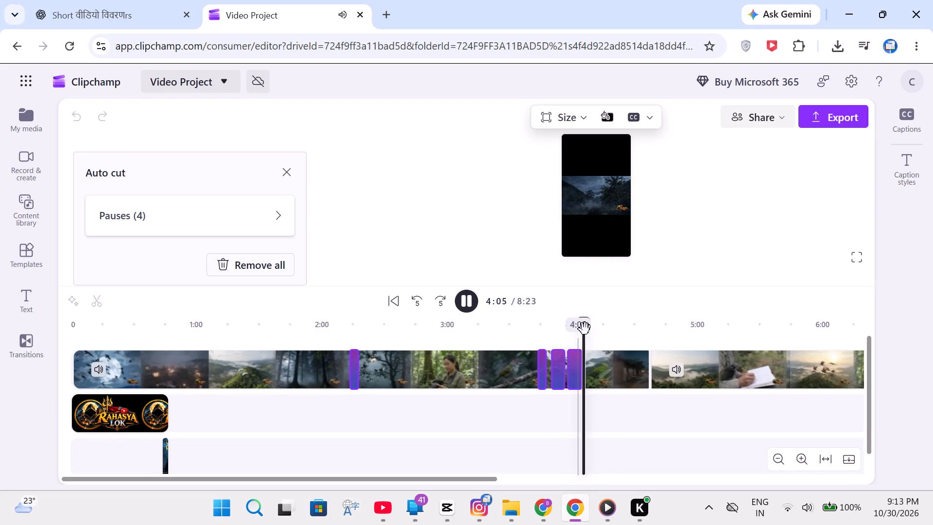
click(808, 459)
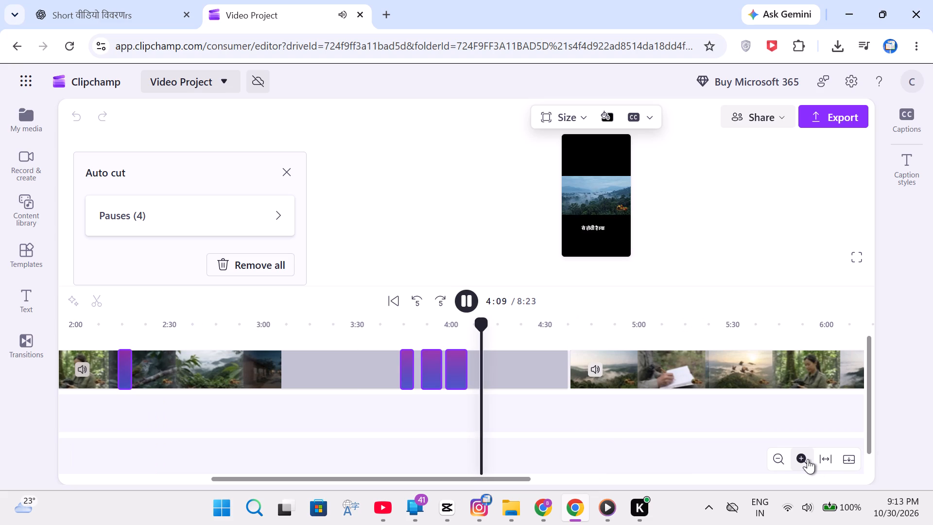
Continue reviewing the playback from about 4:09 across the split into the second part of the 1028.mp4 clip.
click(808, 459)
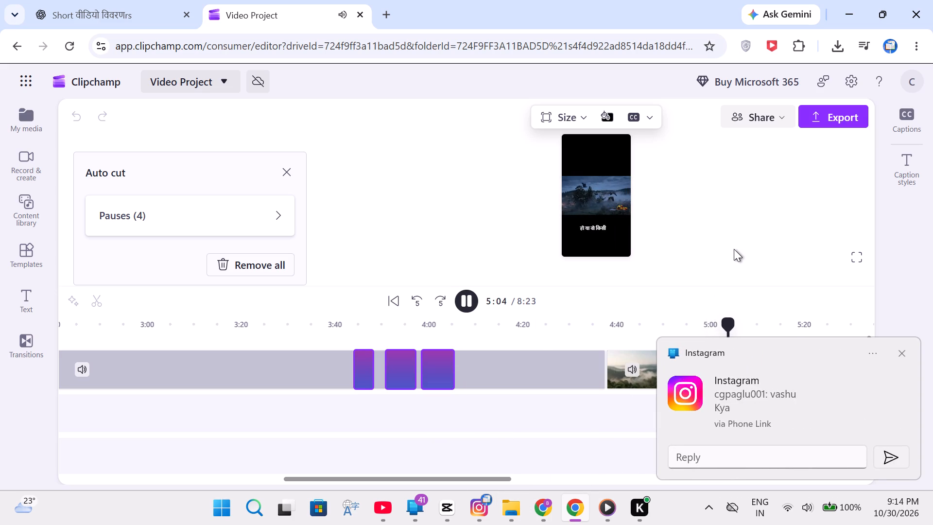
Dismiss the Instagram message notification covering the timeline while playback continues.
click(904, 352)
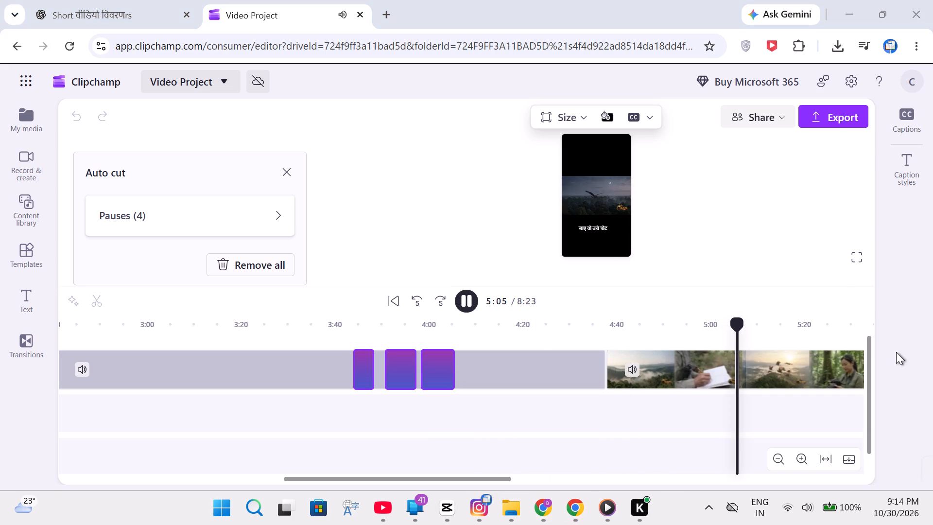
click(904, 350)
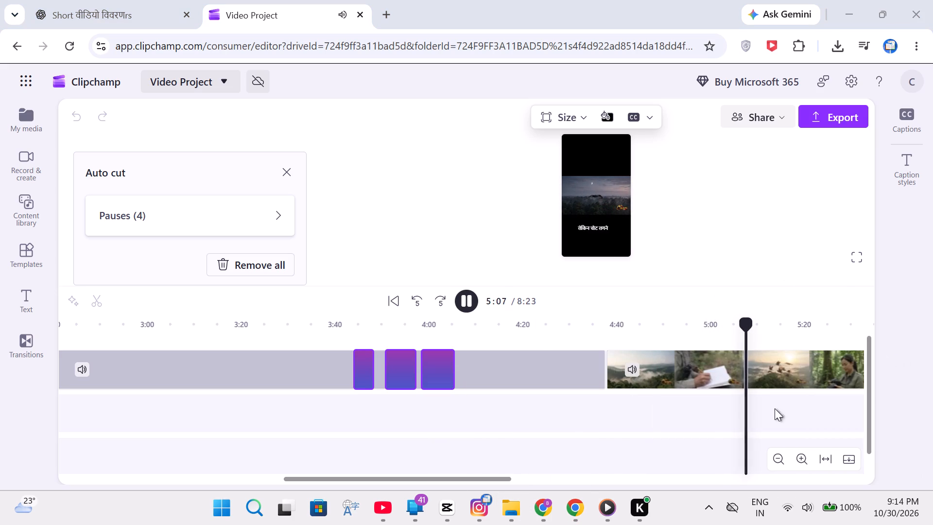
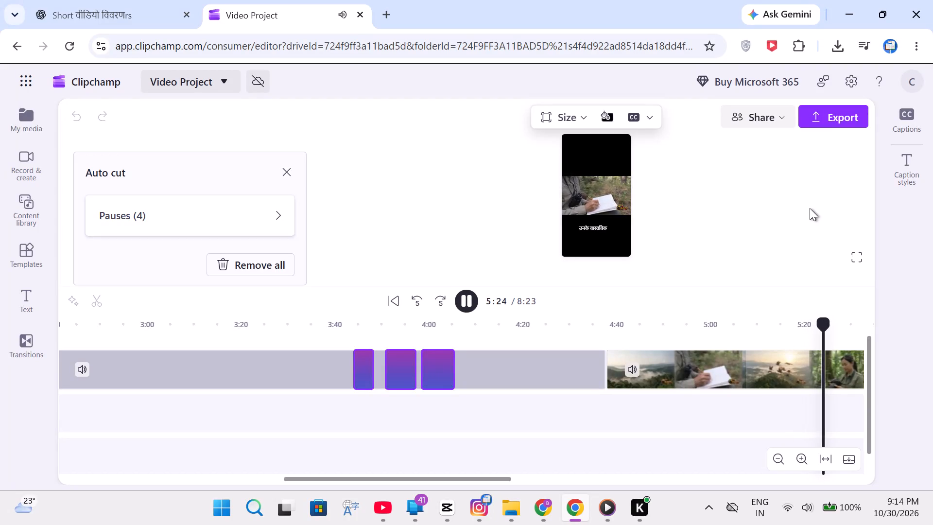
Run Auto cut on the second part of the split 1028.mp4 clip.
click(778, 464)
click(776, 461)
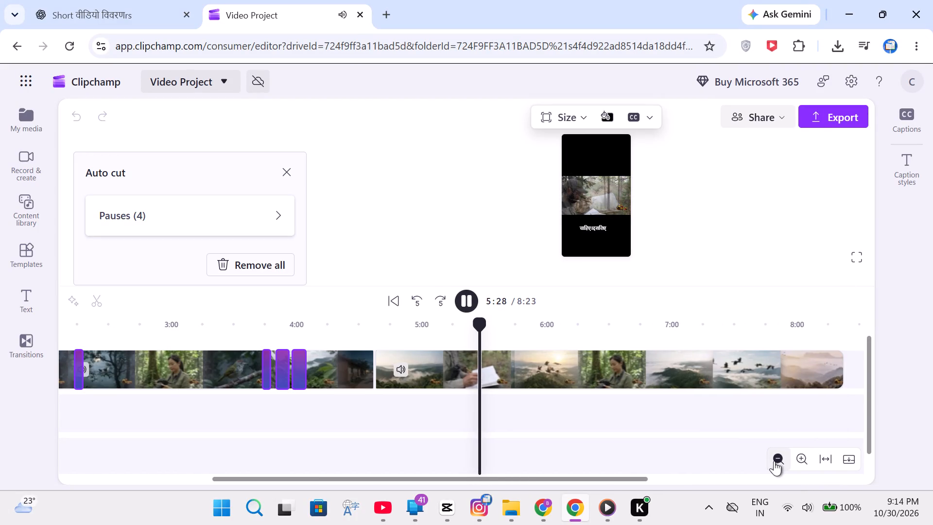
click(774, 460)
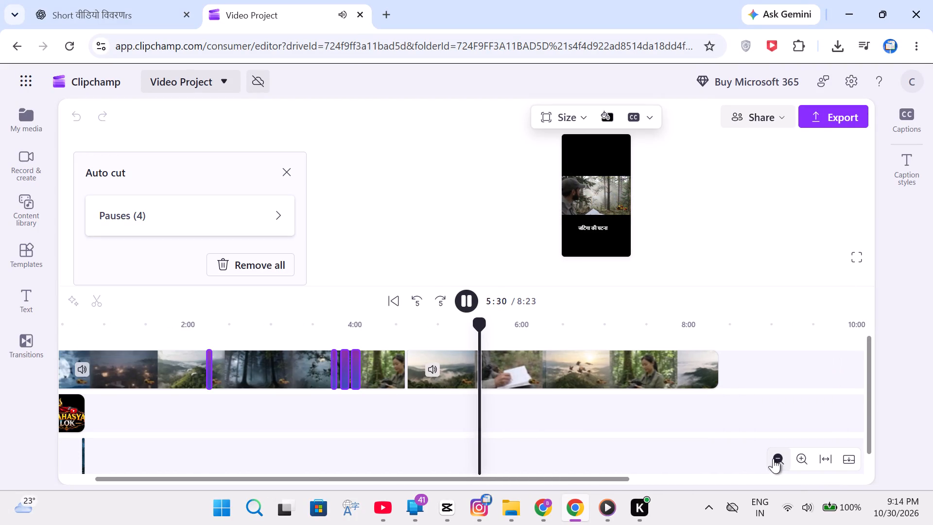
click(647, 371)
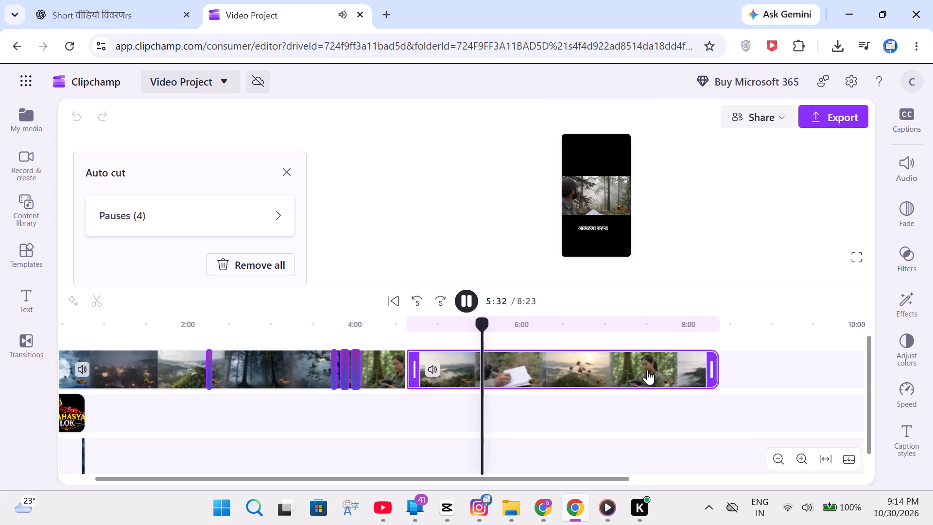
right_click(650, 367)
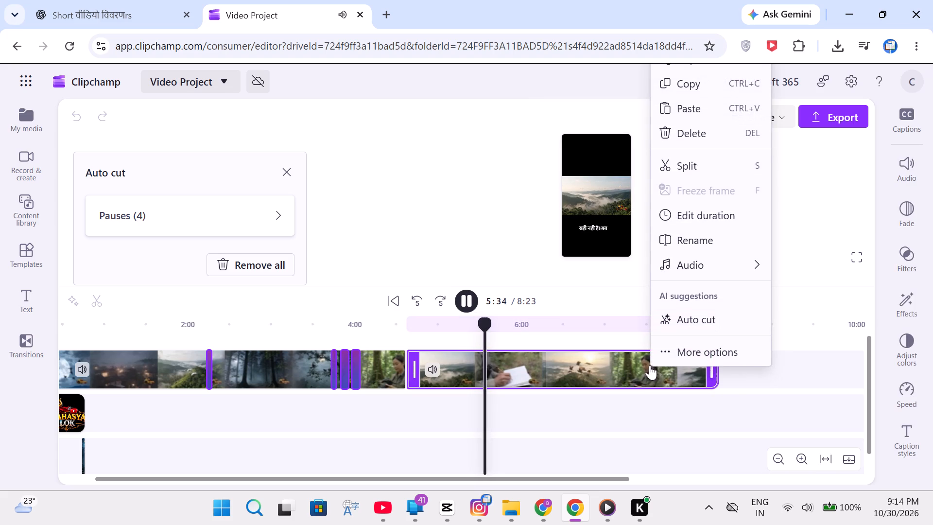
click(677, 317)
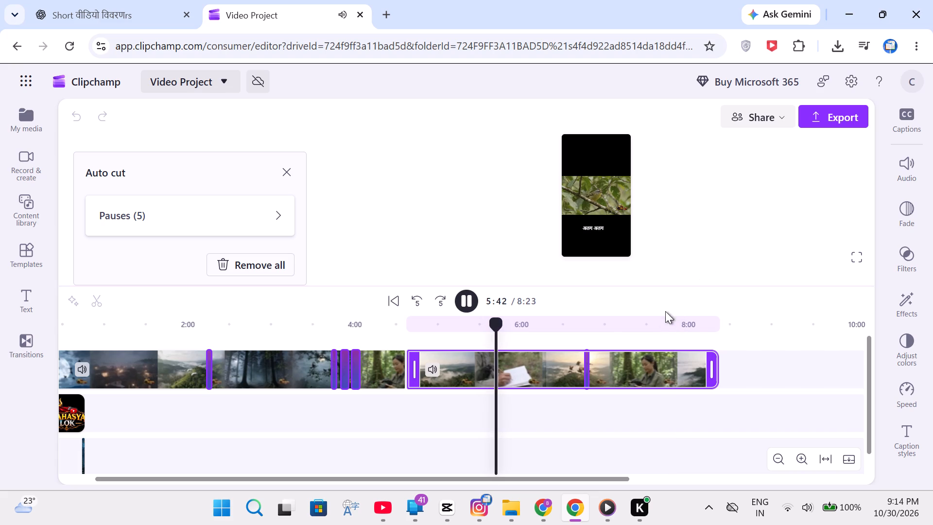
Move playback to about 6:46 to review the pause marked by Auto cut in the second part.
click(585, 339)
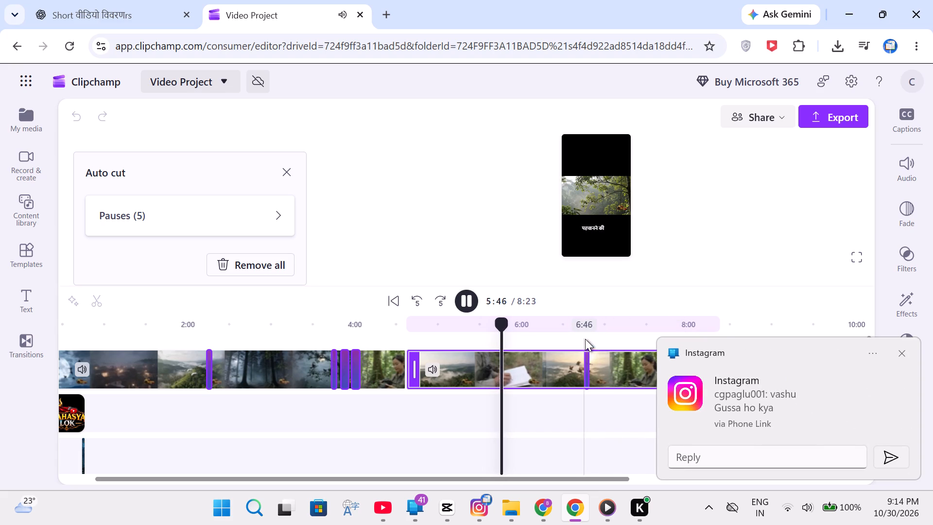
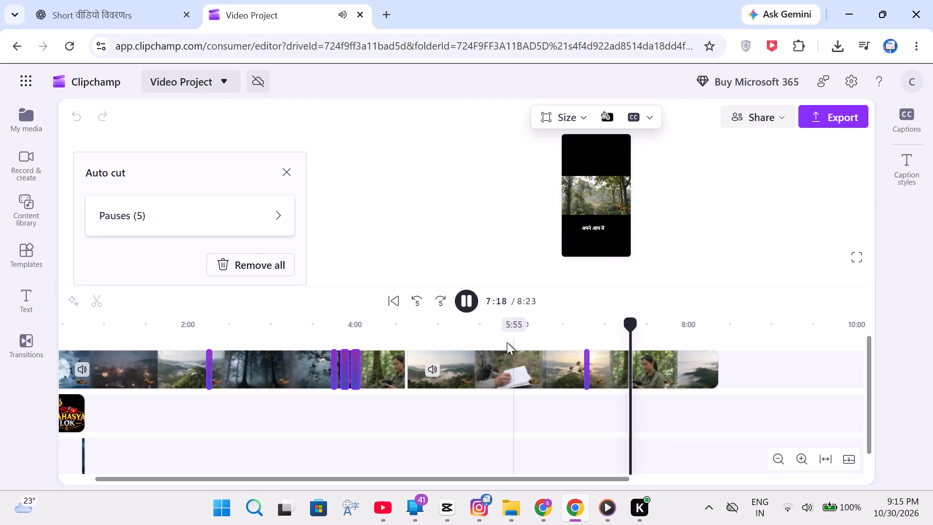
Replay the first part of the split 1028.mp4 clip near its first marked pause and from about 1:45, and select that part.
click(219, 322)
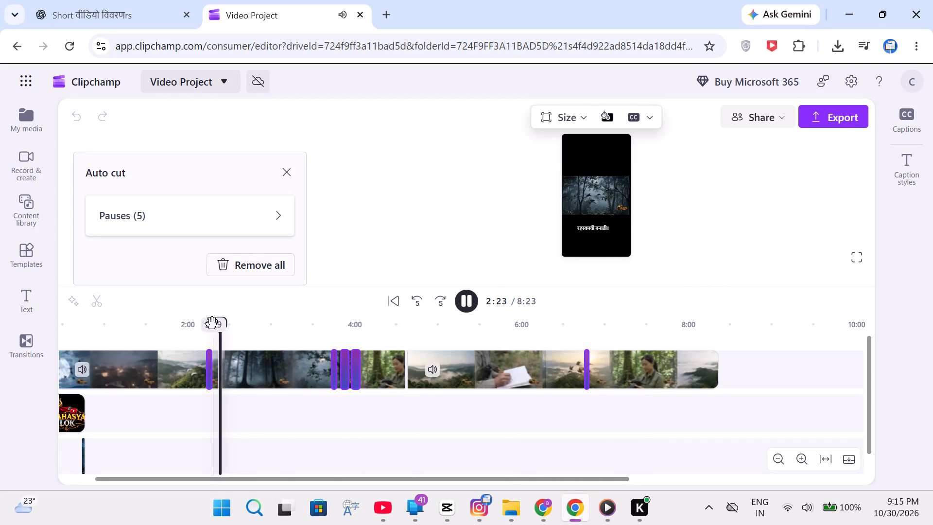
click(212, 324)
click(164, 316)
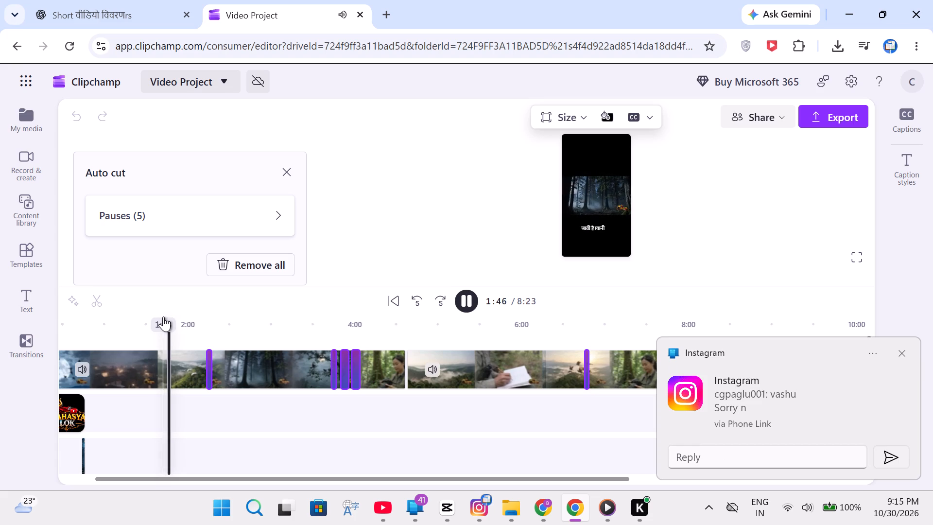
click(130, 379)
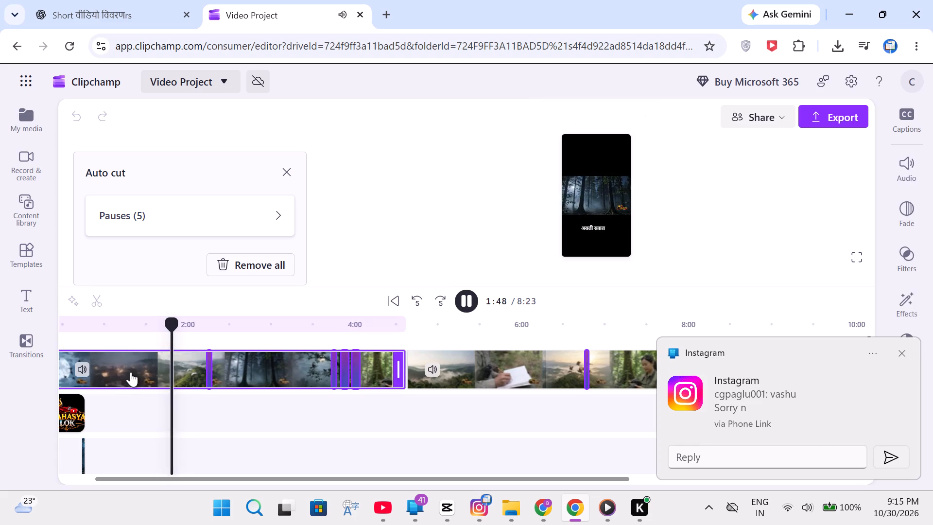
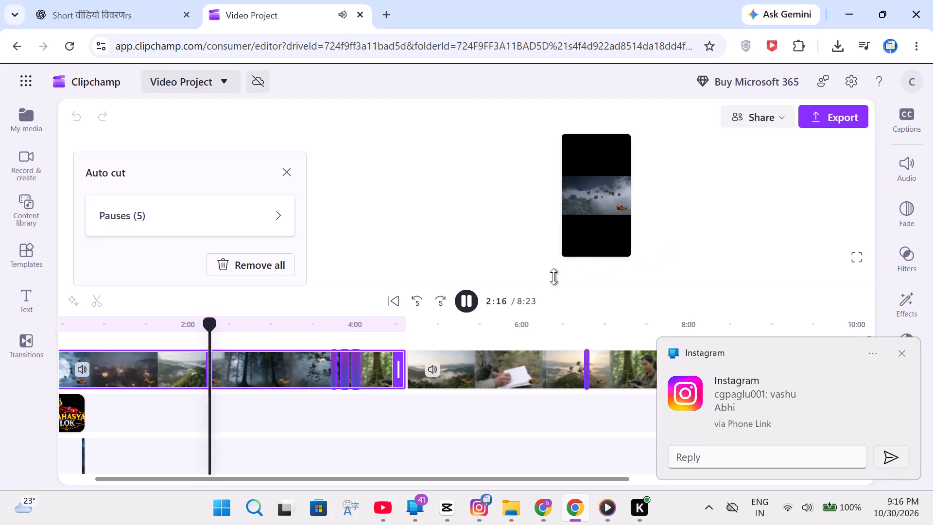
Dismiss the Instagram notifications and replay the first part of the split clip around 4:00 to examine the last pause marked by Auto cut.
click(897, 359)
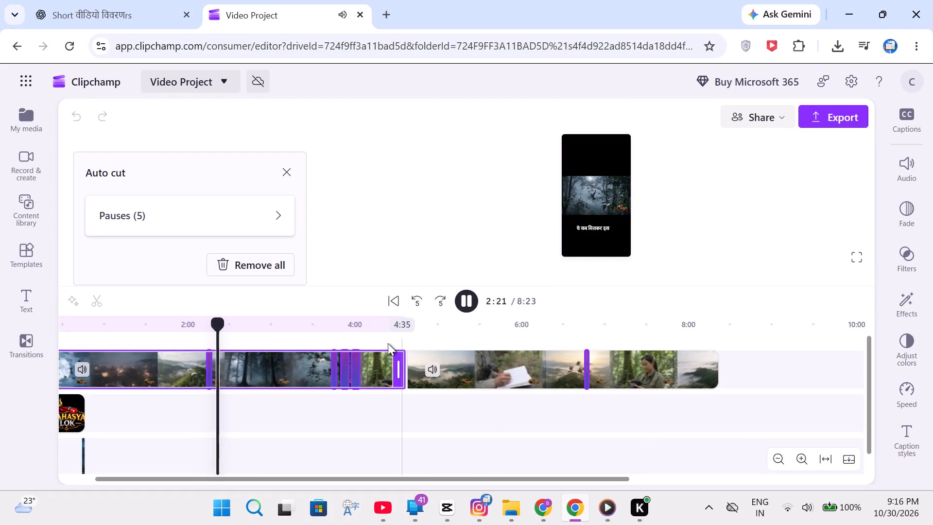
click(362, 340)
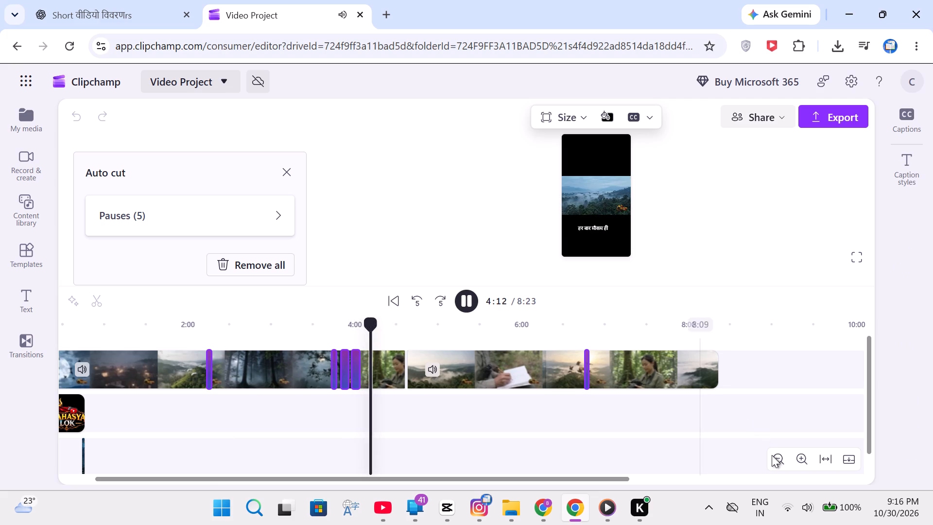
click(804, 456)
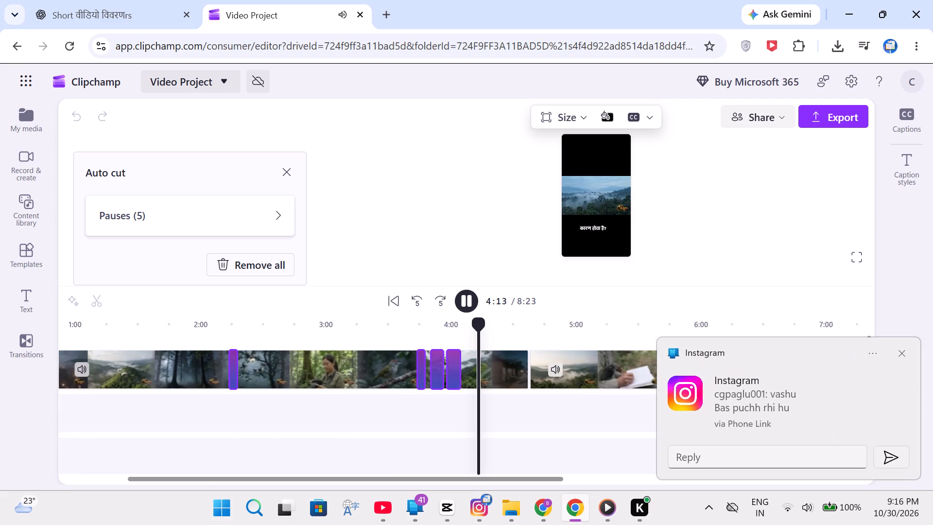
click(907, 349)
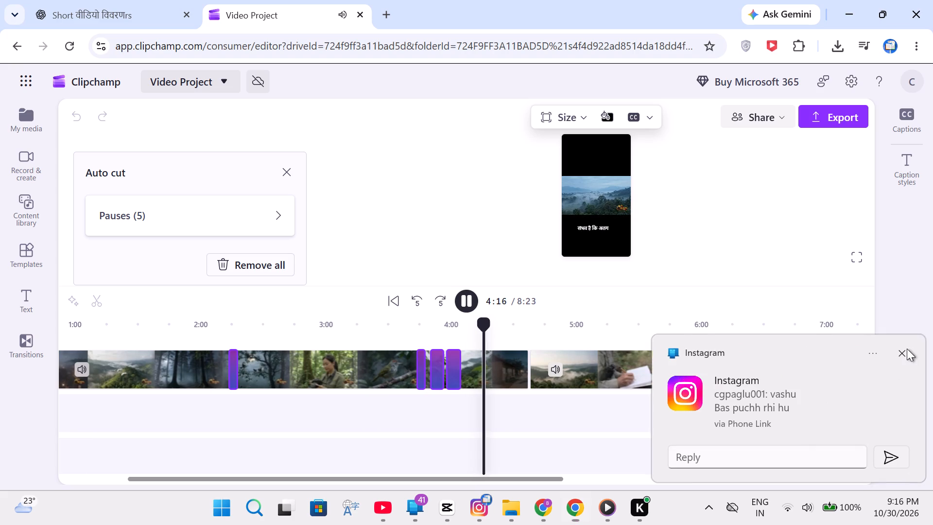
click(805, 457)
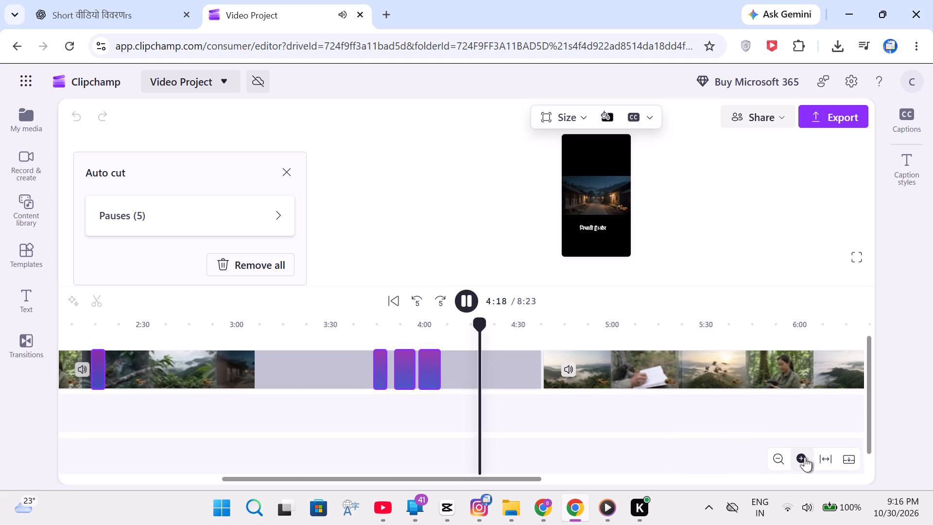
click(804, 456)
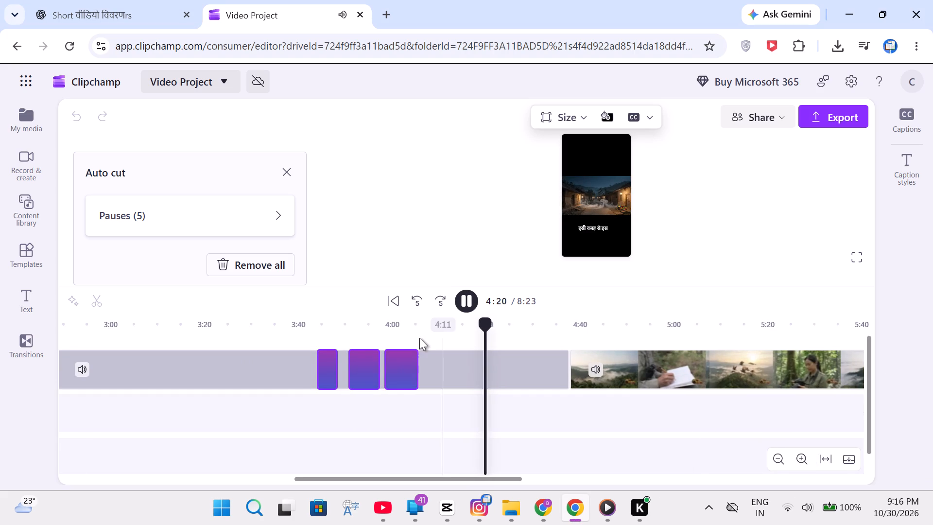
click(401, 338)
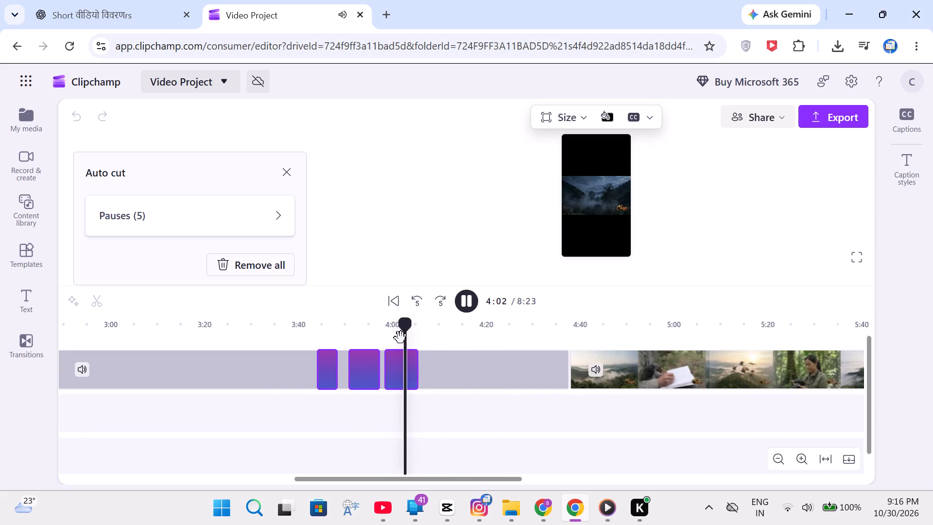
click(391, 339)
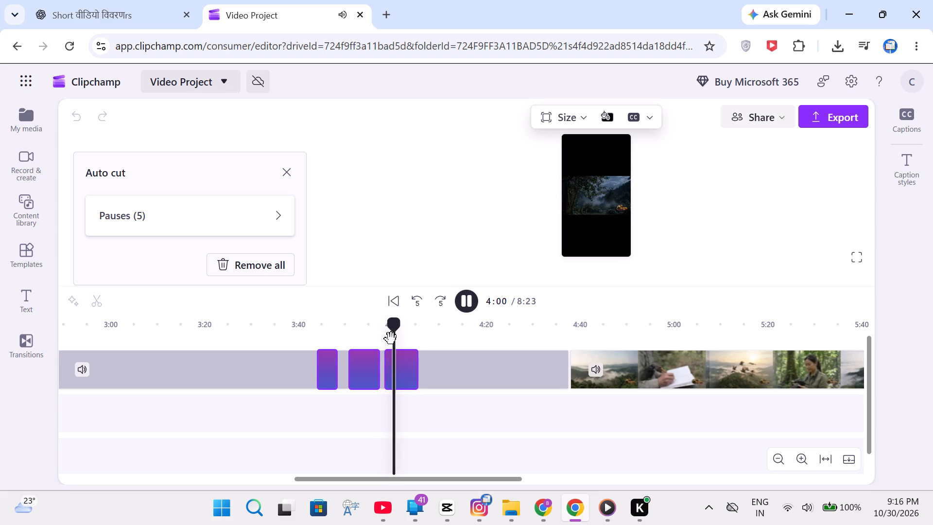
click(389, 357)
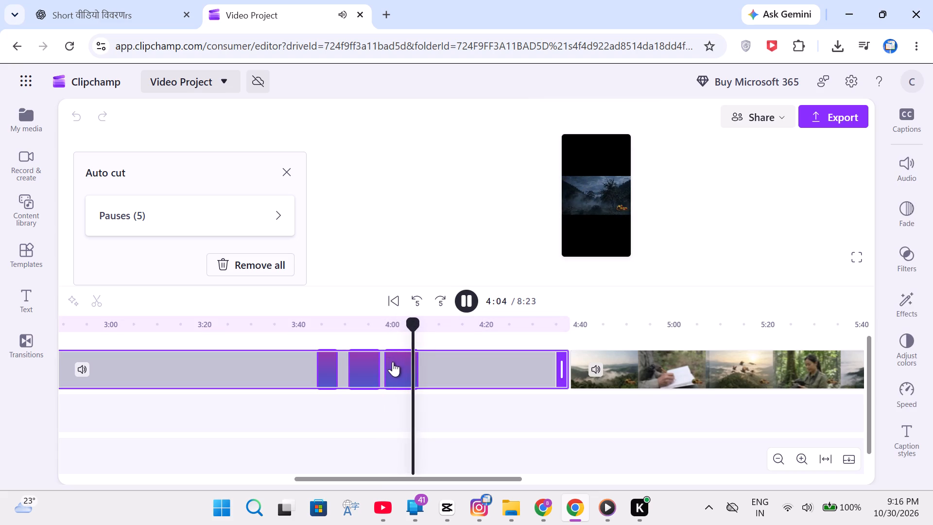
Replay the first part of the split clip from about 3:58, 3:51 and 3:45 to review the last three pauses marked by Auto cut.
click(384, 337)
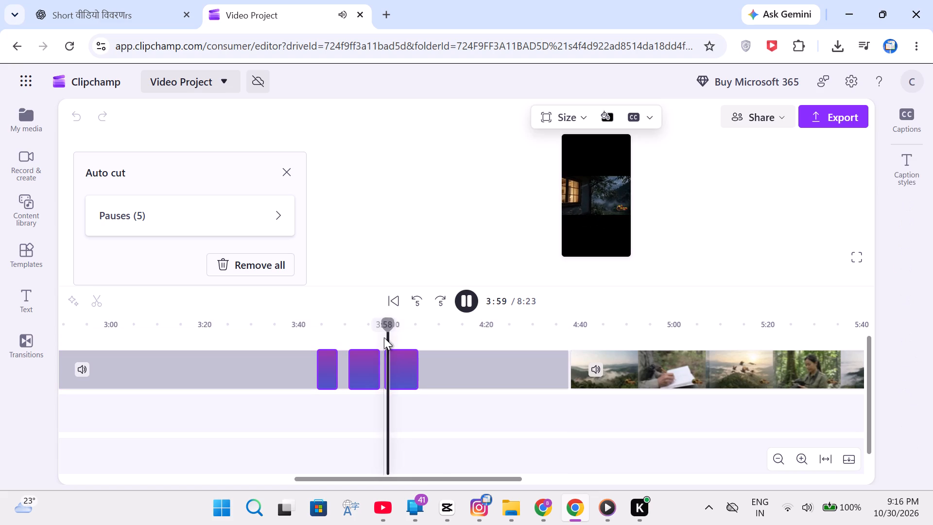
click(349, 338)
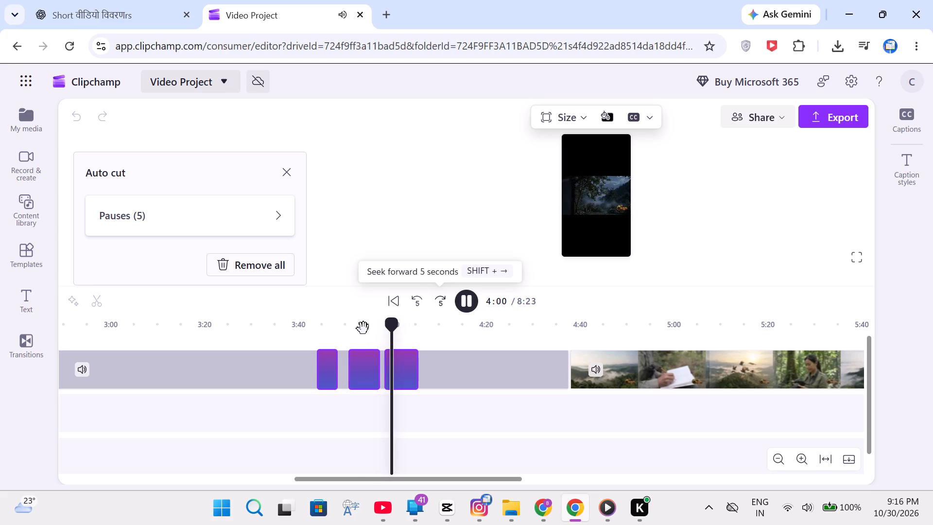
click(321, 332)
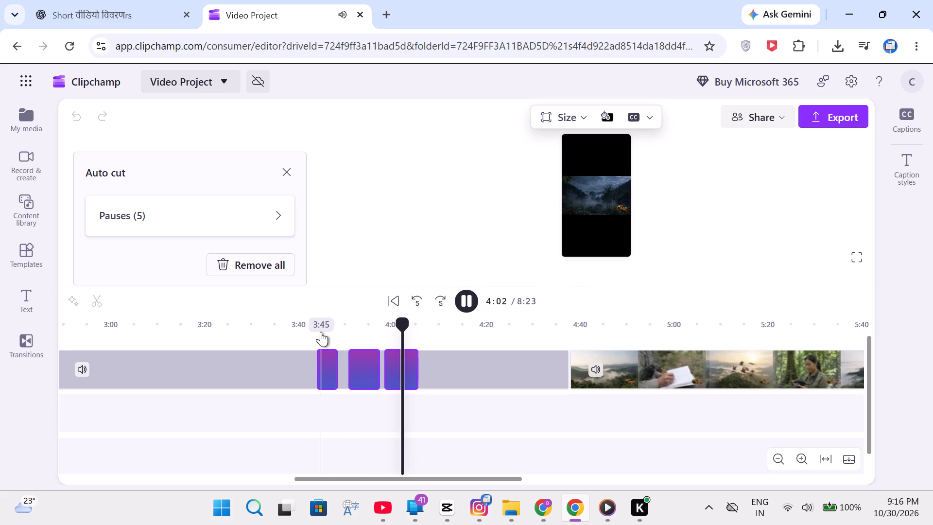
click(320, 331)
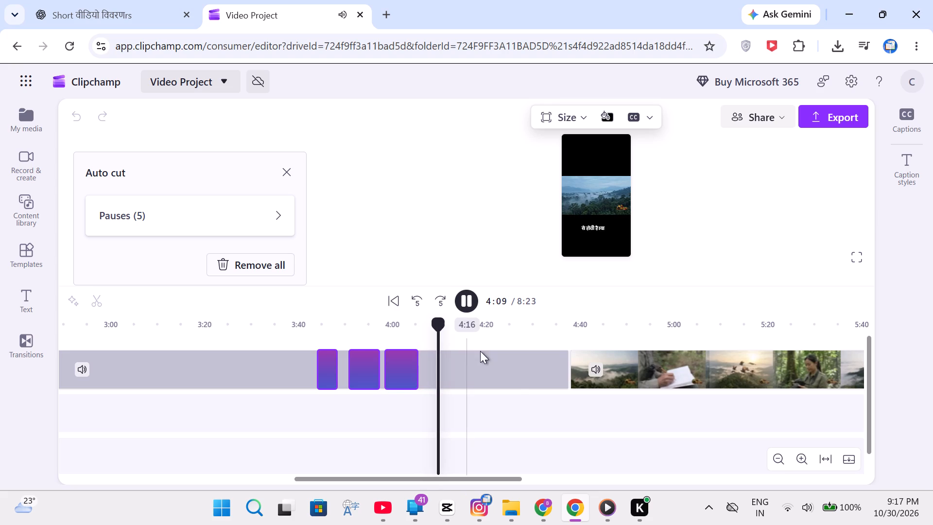
Switch to the Instagram window to view the open chat.
click(486, 502)
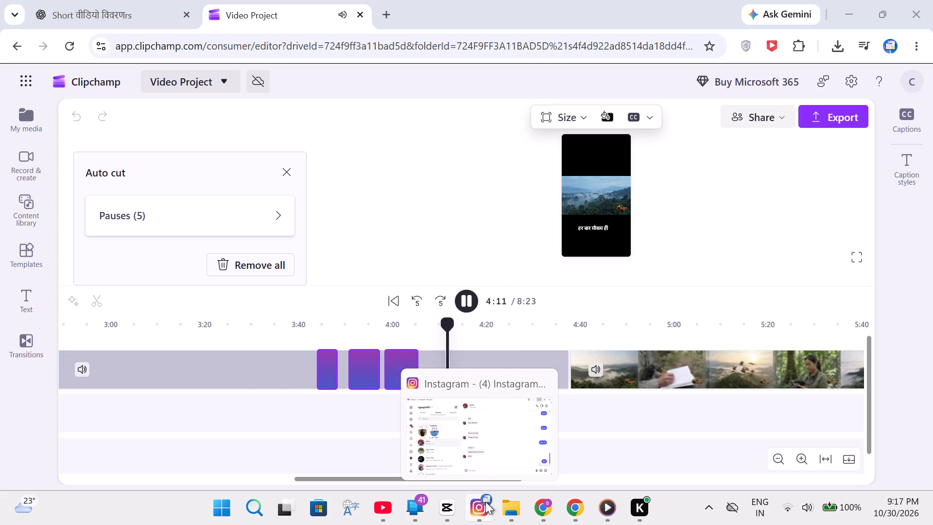
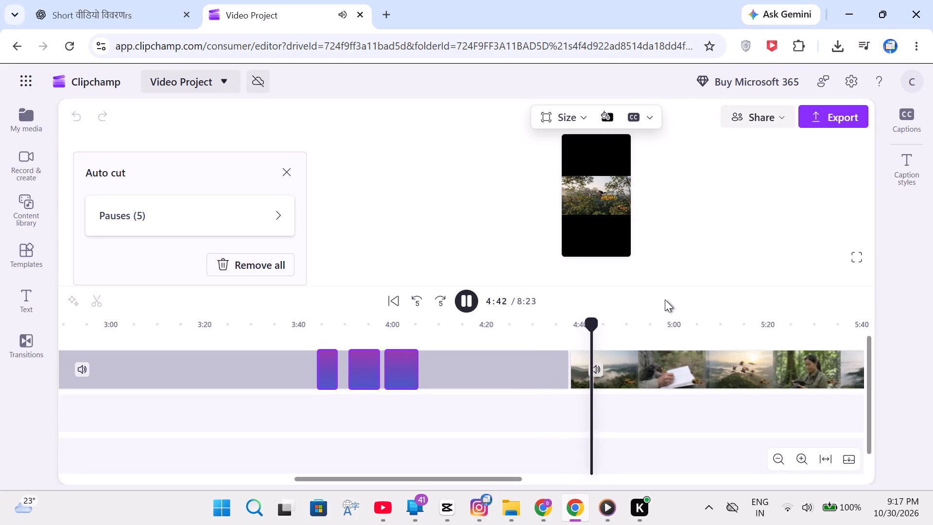
Delete the first part of the split clip, the segment with the Auto cut pause marks, from the timeline.
click(504, 368)
right_click(504, 367)
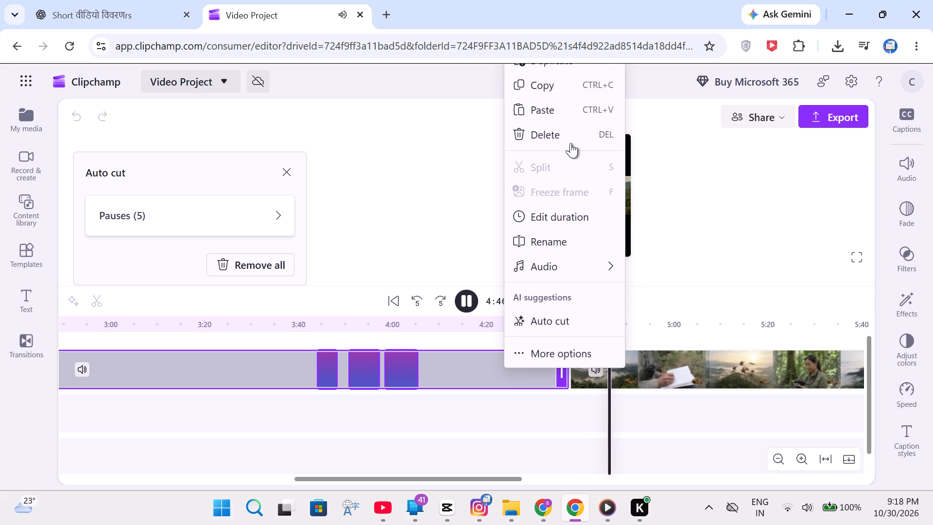
click(570, 142)
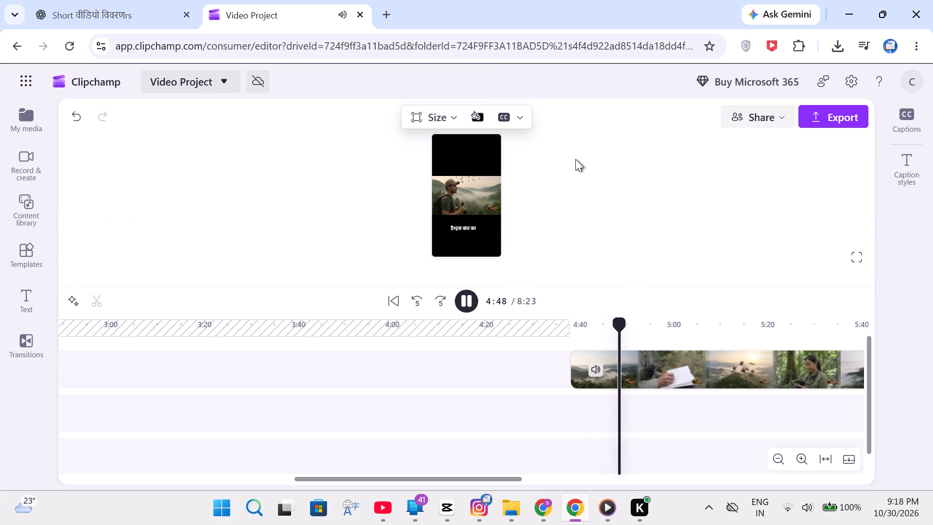
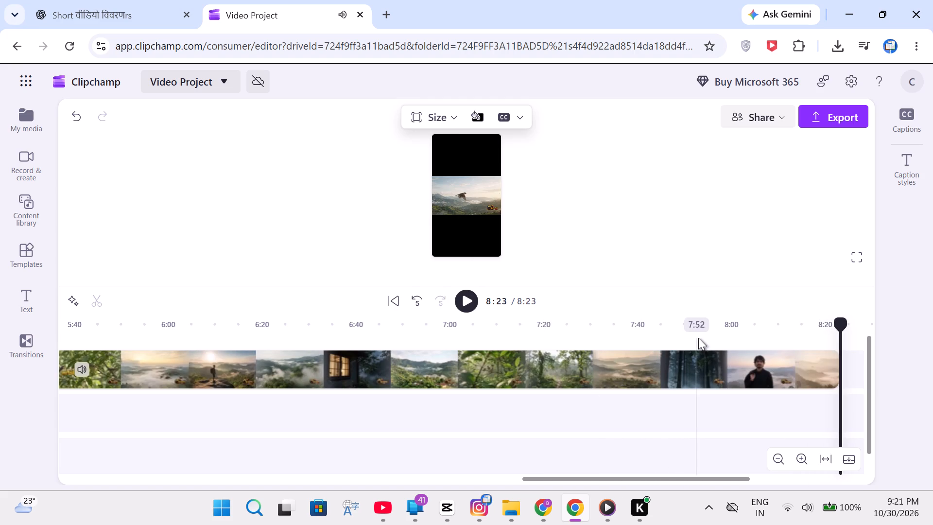
Find the sentence break near 7:31 by playback and split the 1028.mp4 clip there.
click(593, 333)
click(465, 304)
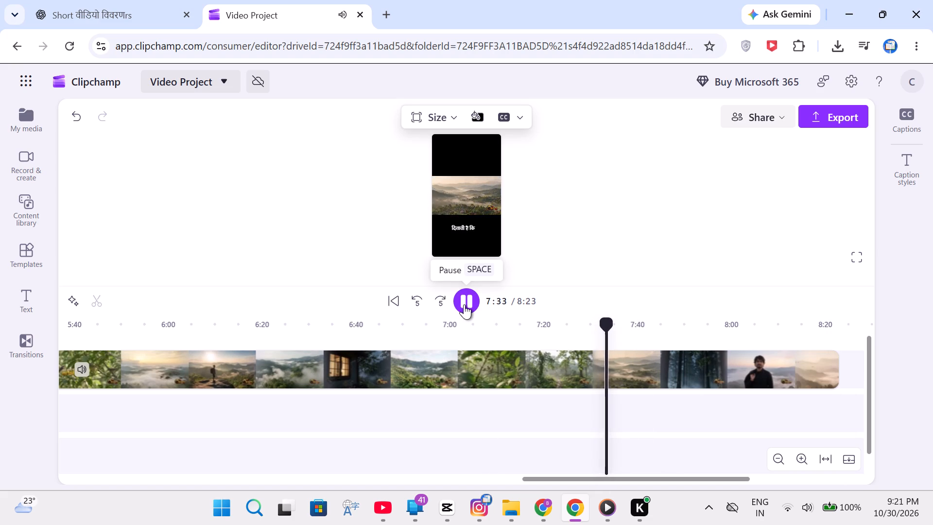
click(464, 304)
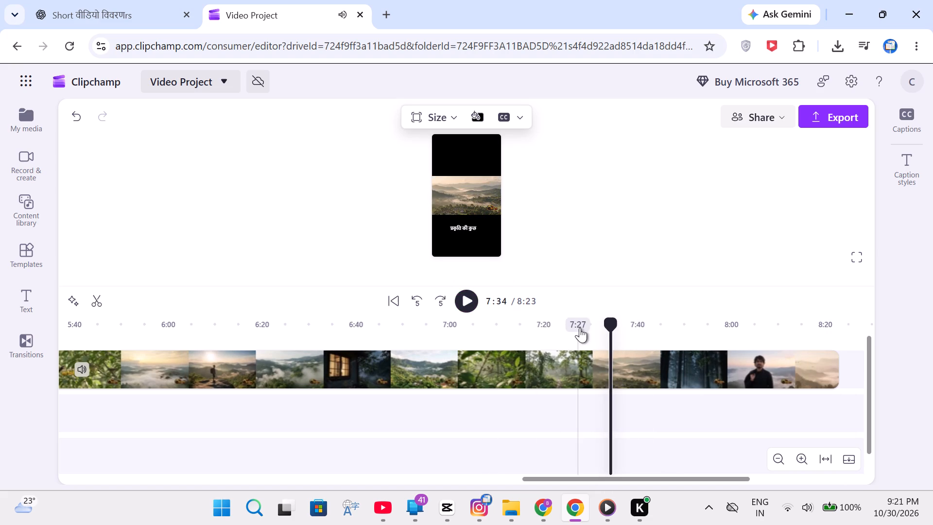
click(586, 330)
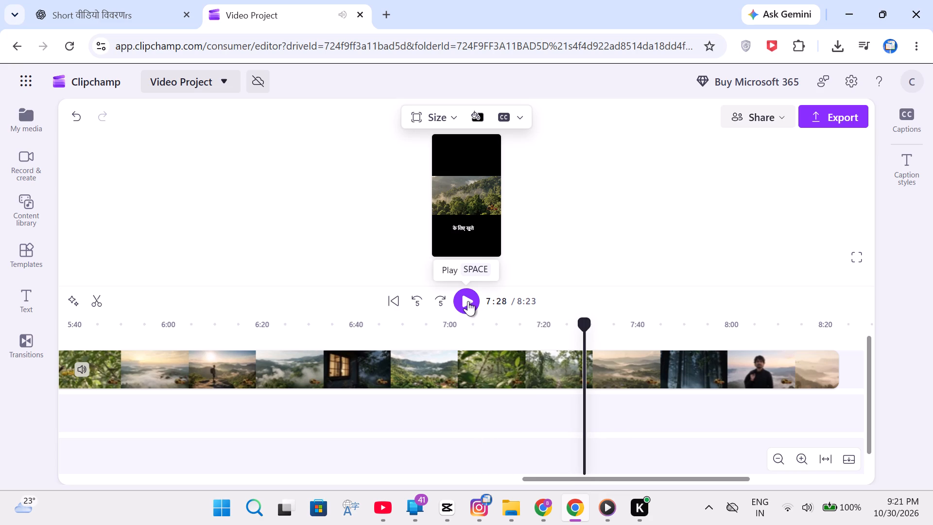
click(468, 300)
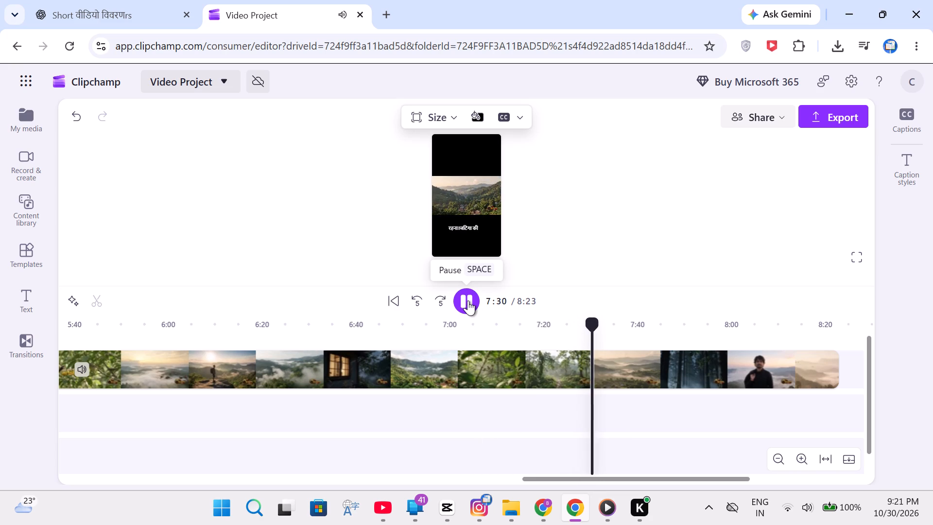
click(468, 300)
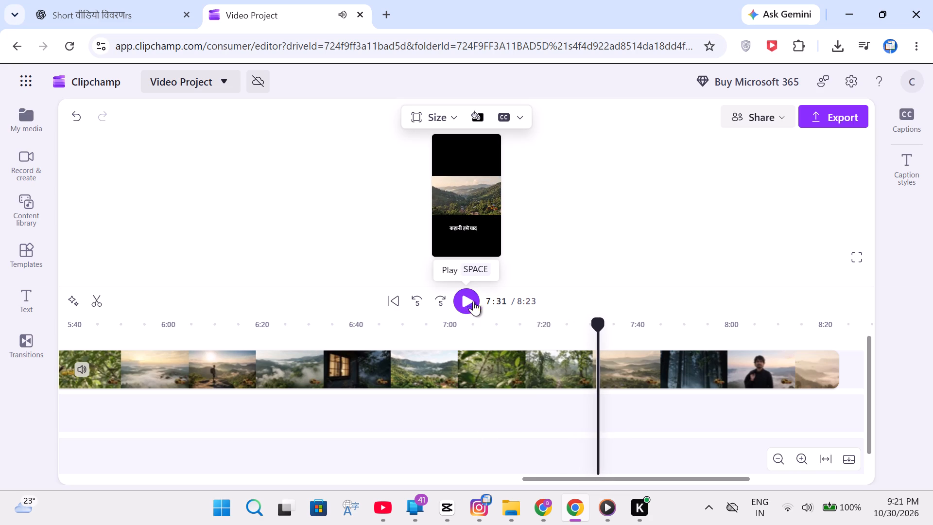
click(590, 333)
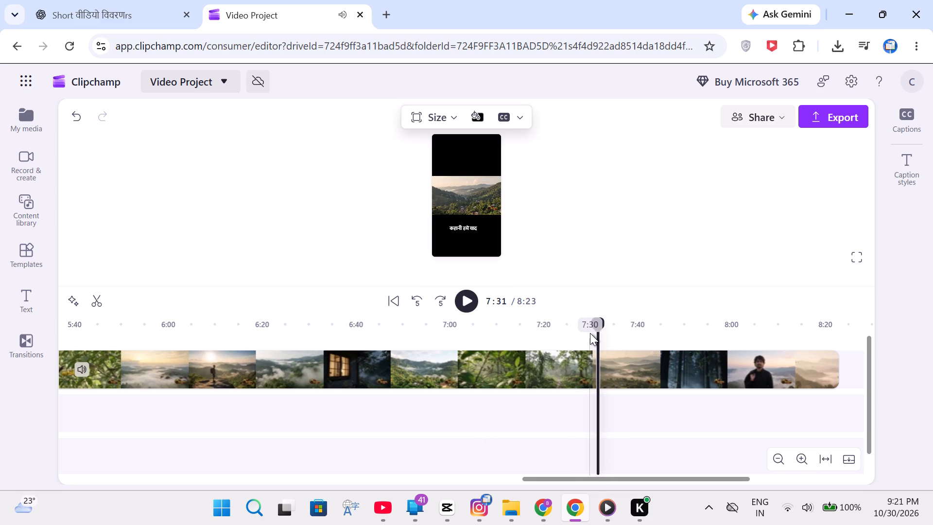
click(465, 300)
click(465, 300)
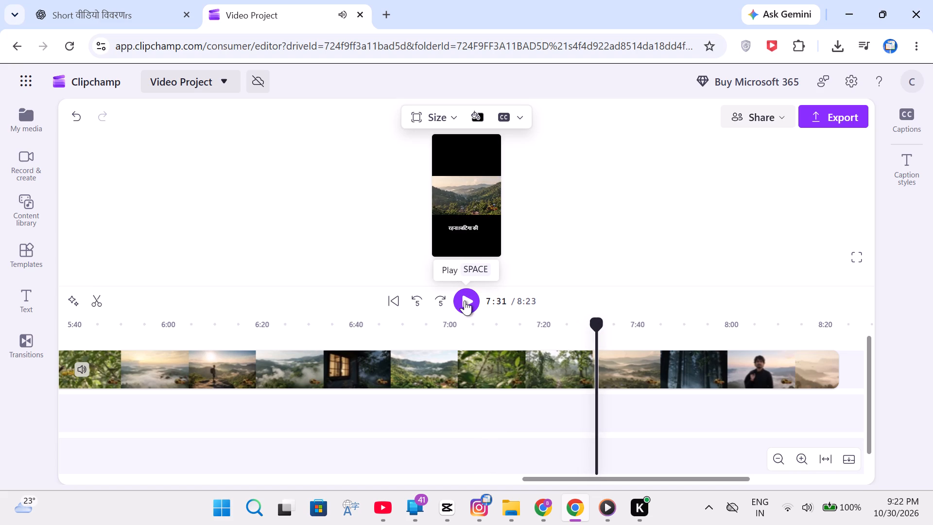
right_click(616, 371)
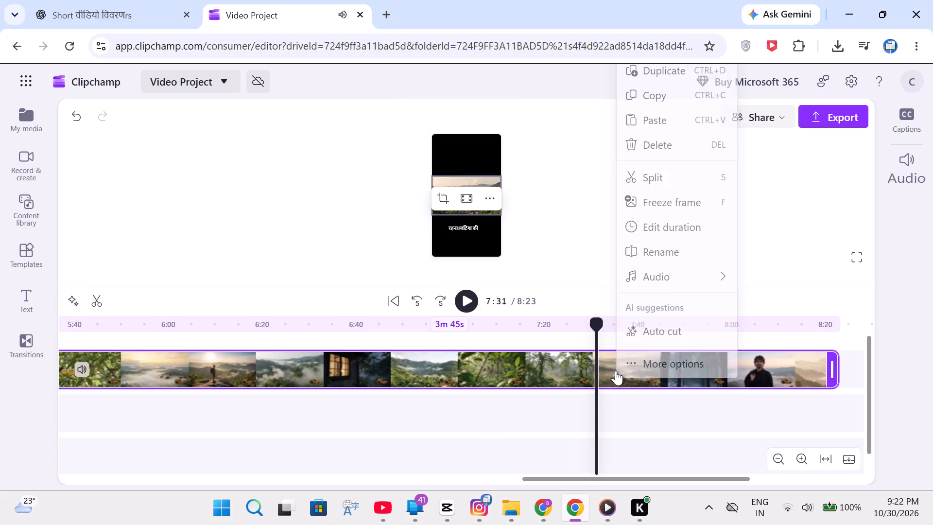
click(652, 175)
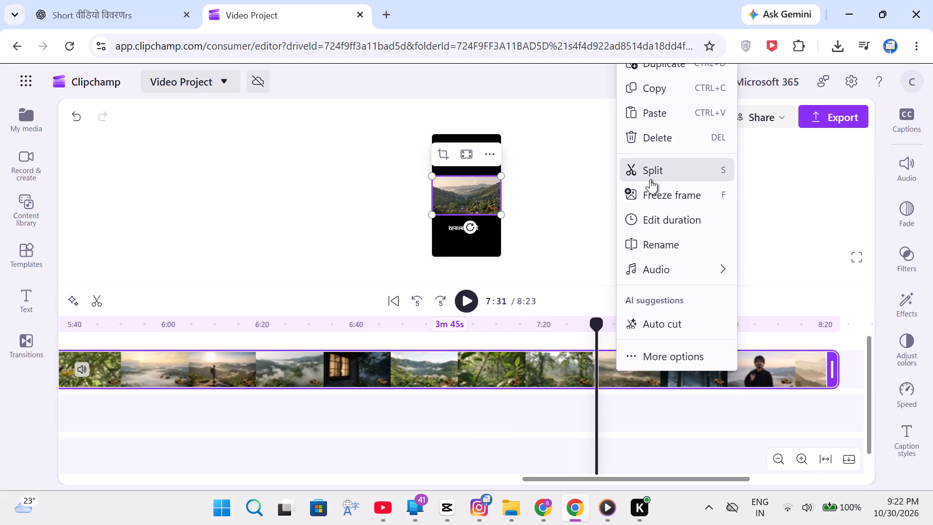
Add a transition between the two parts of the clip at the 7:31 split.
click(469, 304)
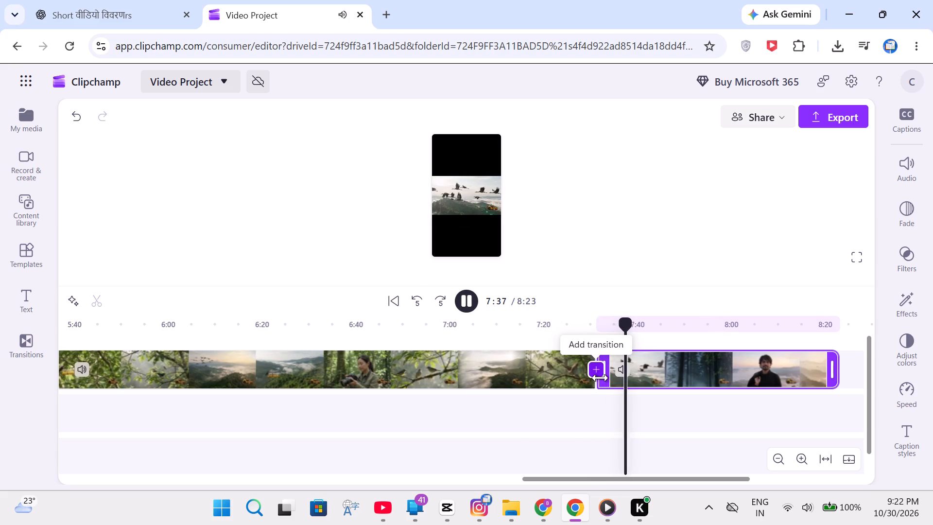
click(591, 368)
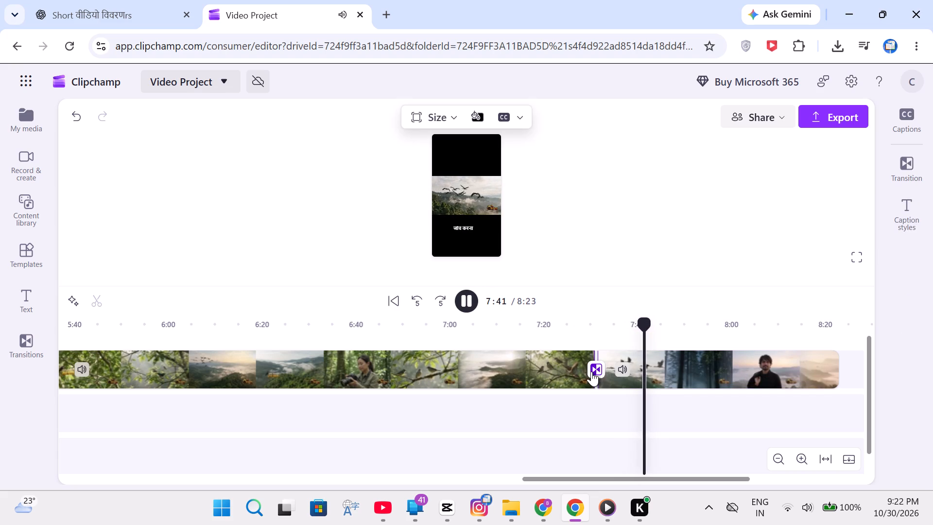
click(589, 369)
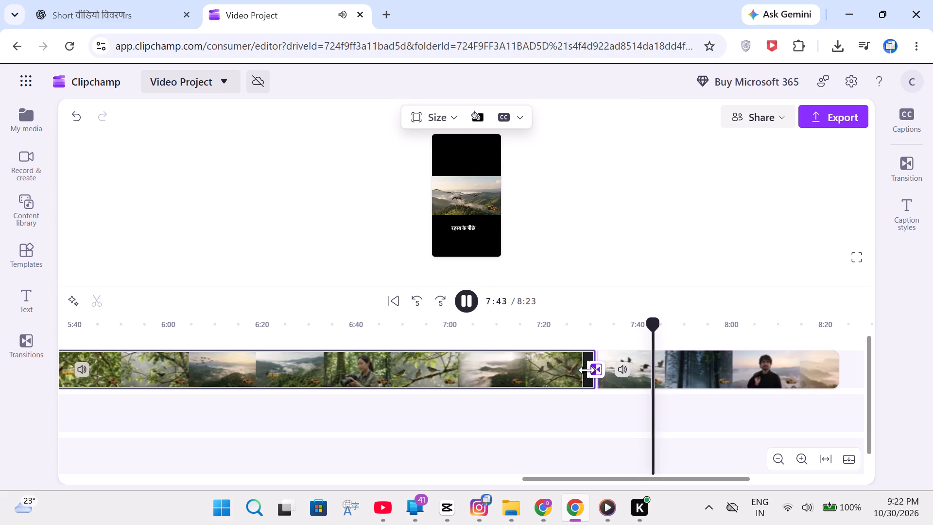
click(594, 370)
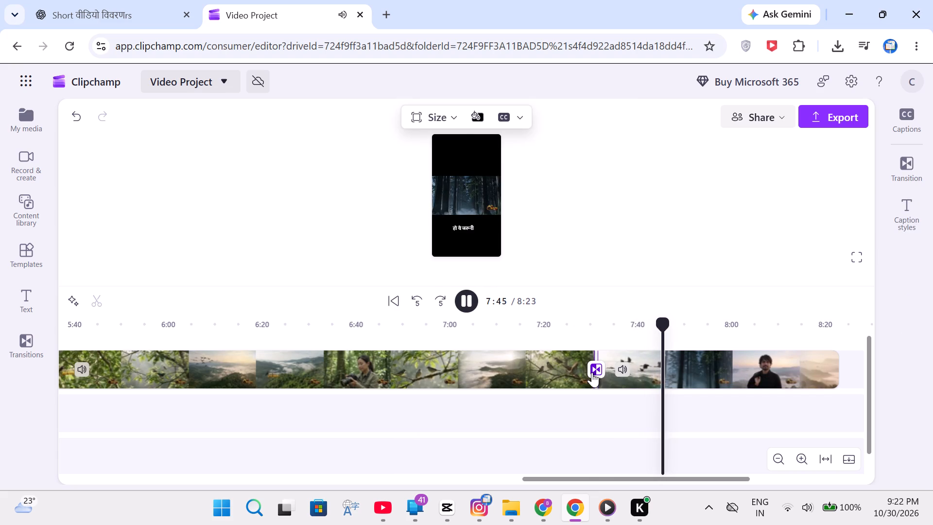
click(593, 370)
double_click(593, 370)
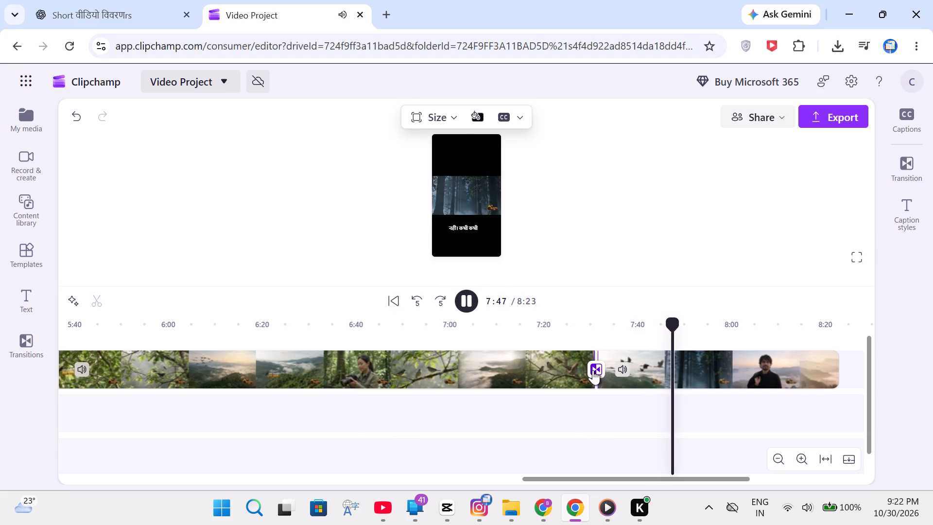
Adjust the start edge of the second part at about 7:31 and play back the cut to check it.
click(589, 340)
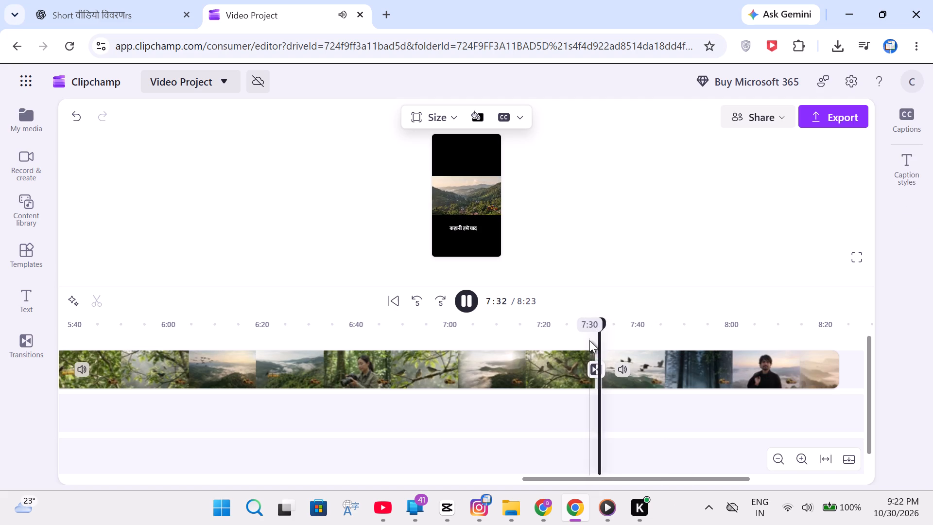
click(591, 339)
right_click(591, 339)
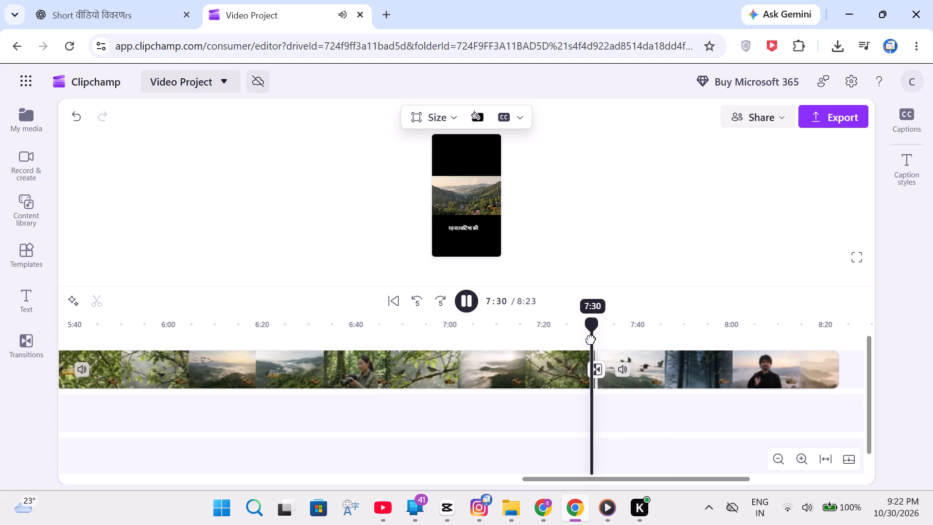
click(608, 358)
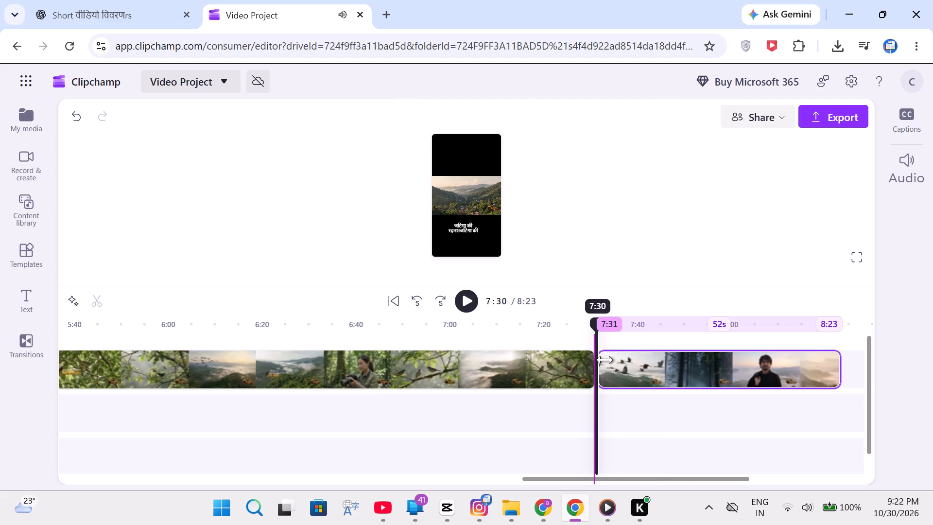
drag(599, 365, 594, 367)
drag(599, 369, 593, 372)
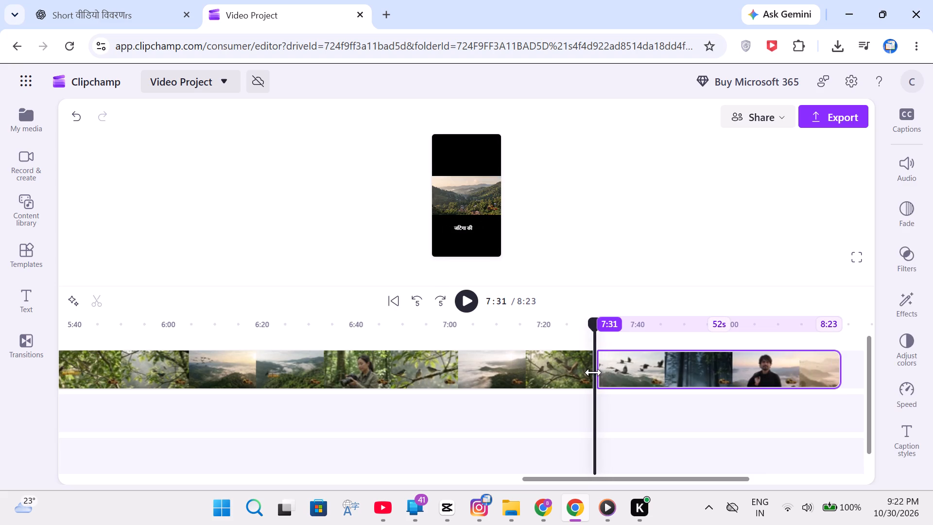
drag(593, 372, 587, 375)
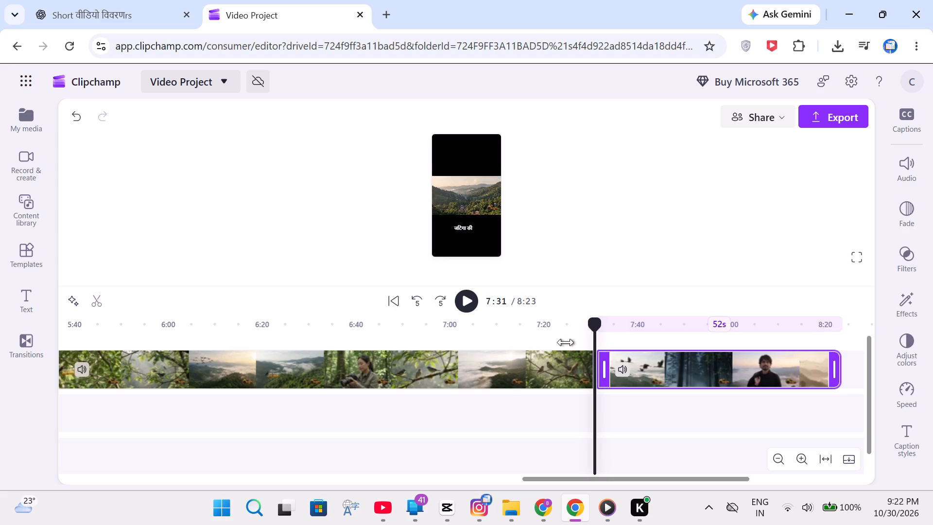
click(467, 303)
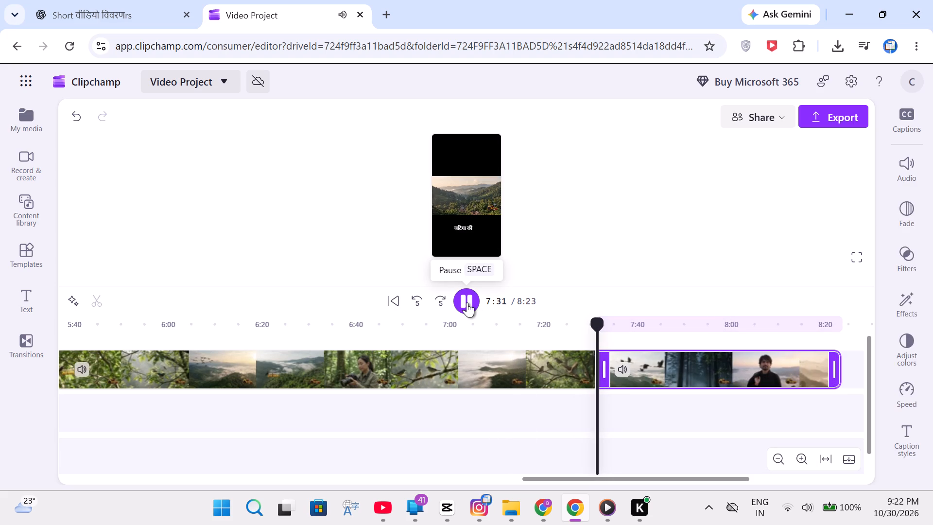
click(467, 302)
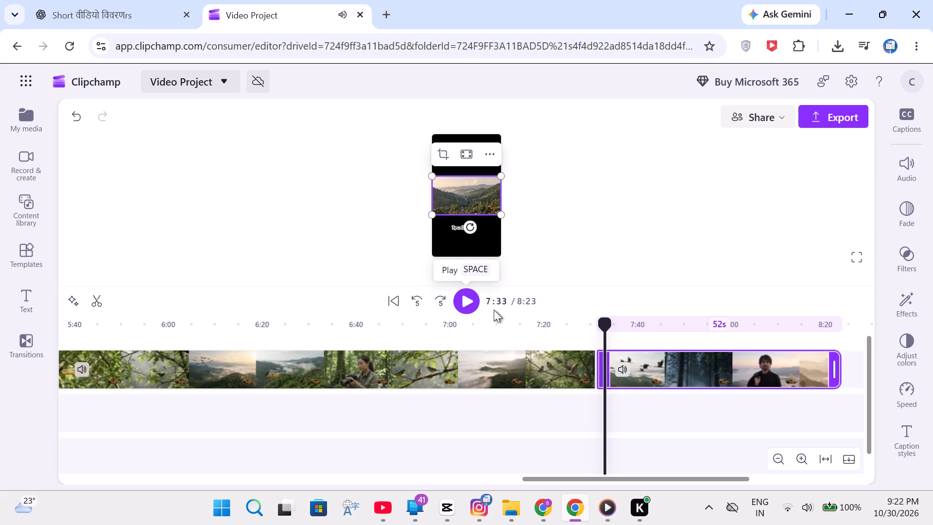
click(596, 338)
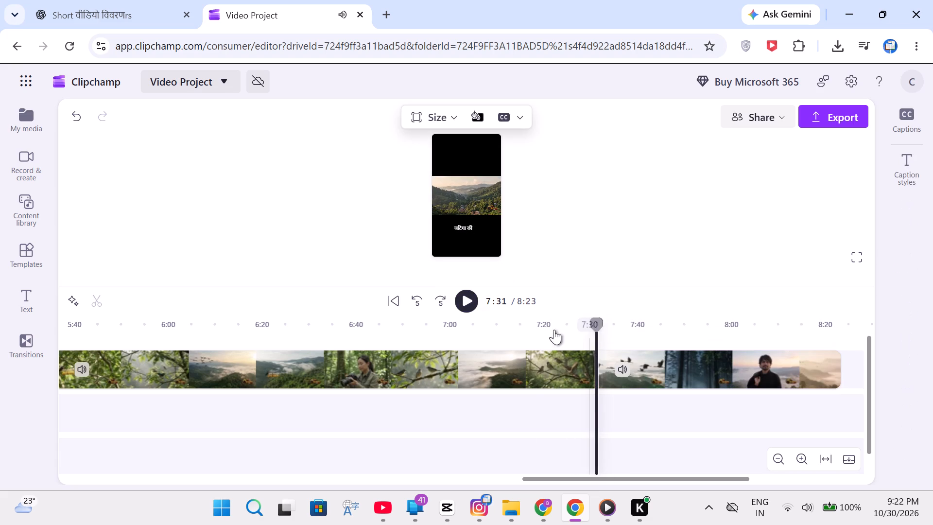
click(468, 303)
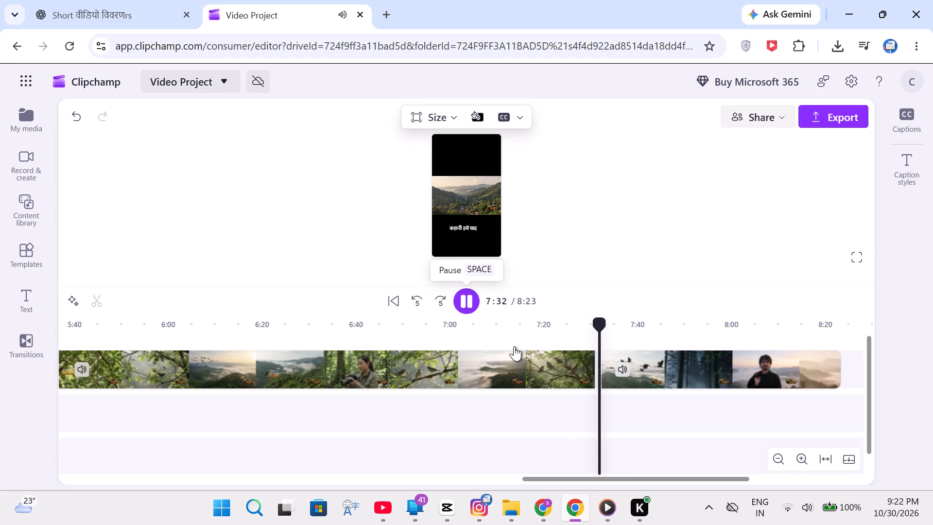
Move the 1028.mp4 part before the 7:31 split down to the second track, check the remaining part's start, and delete the moved part.
drag(553, 369, 477, 388)
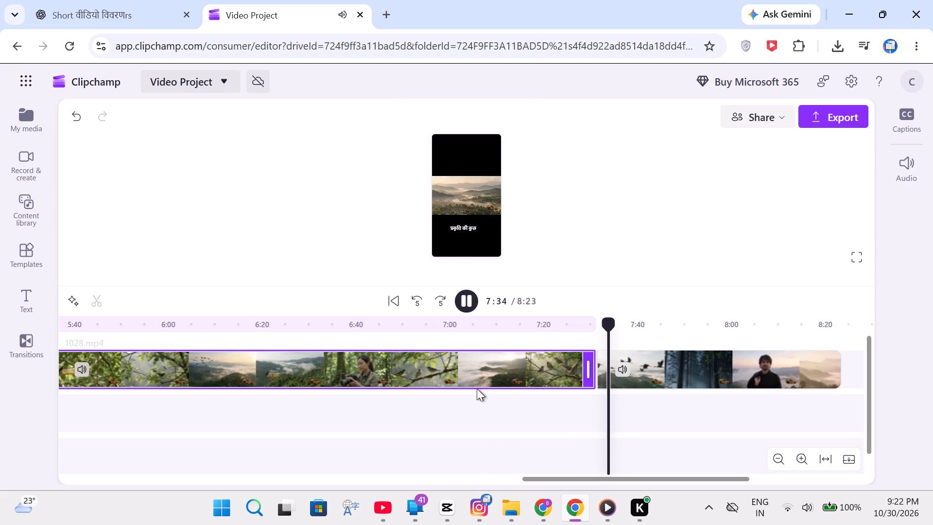
drag(477, 388, 479, 409)
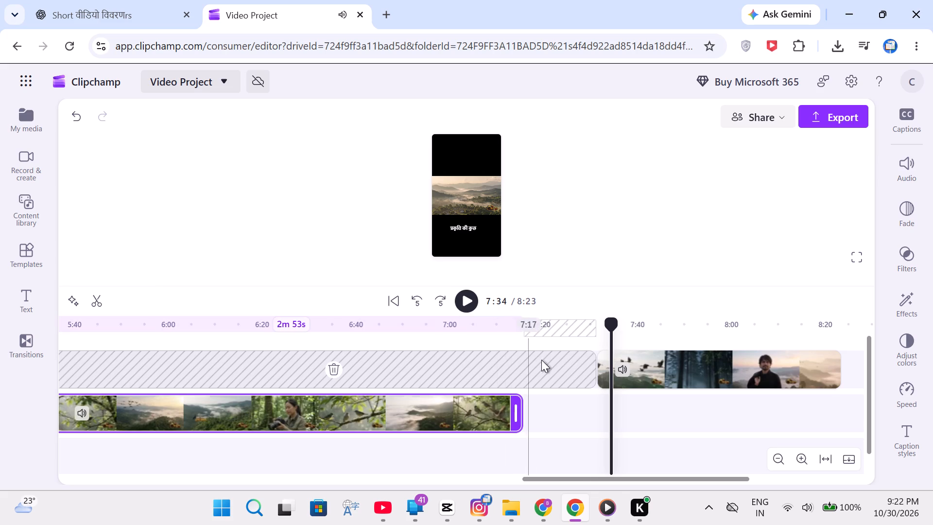
click(590, 345)
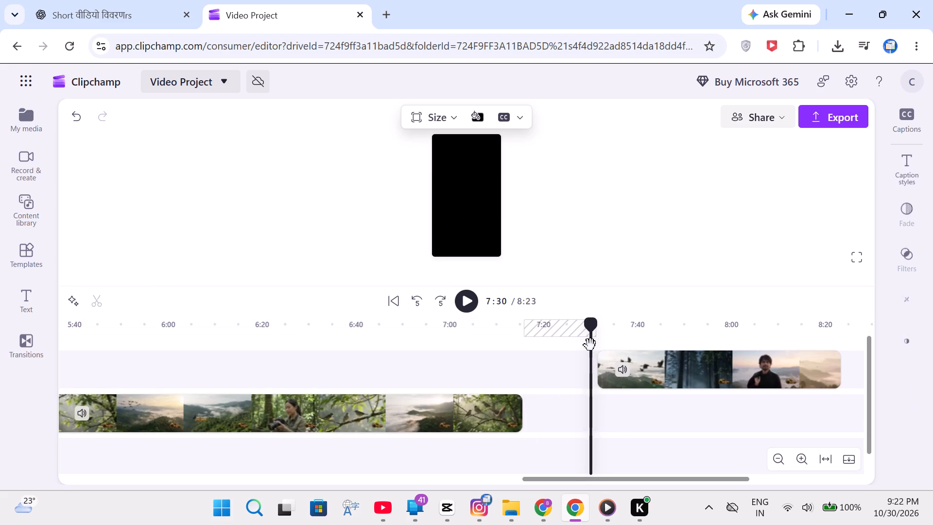
click(466, 304)
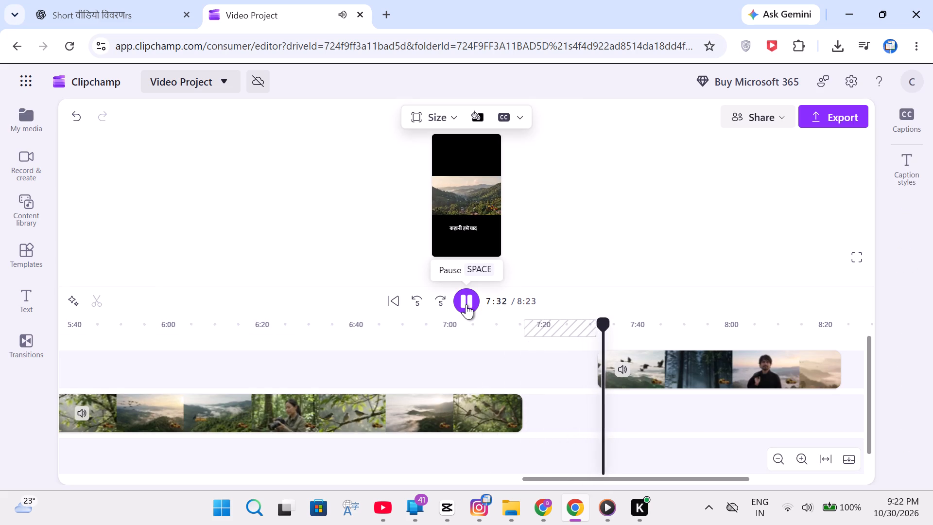
click(419, 411)
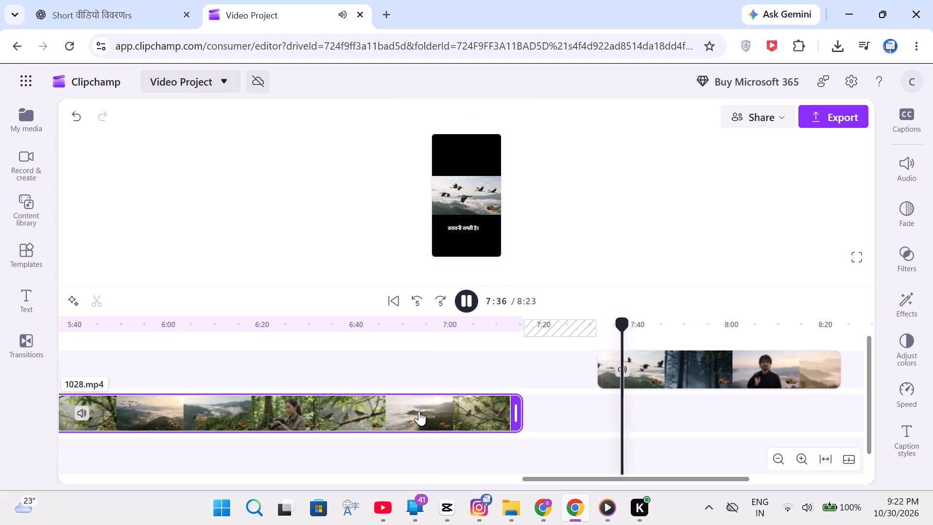
right_click(419, 411)
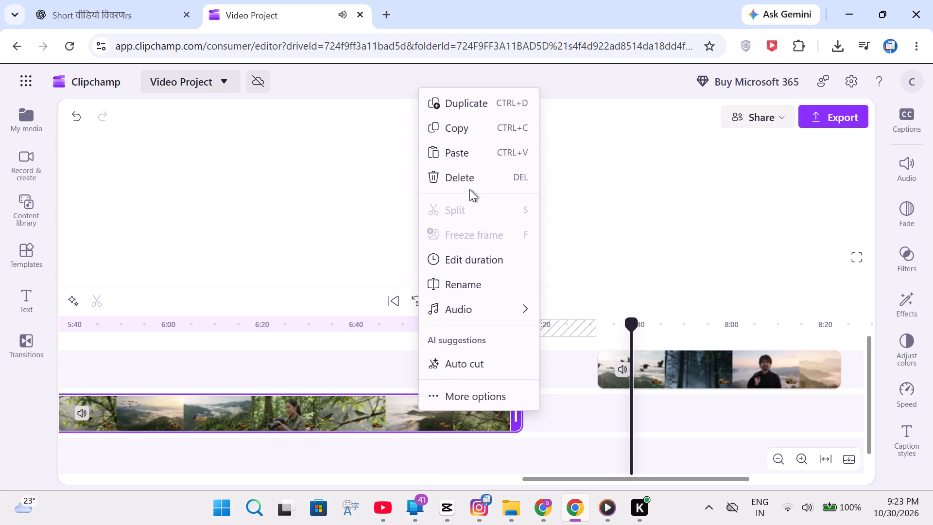
click(469, 179)
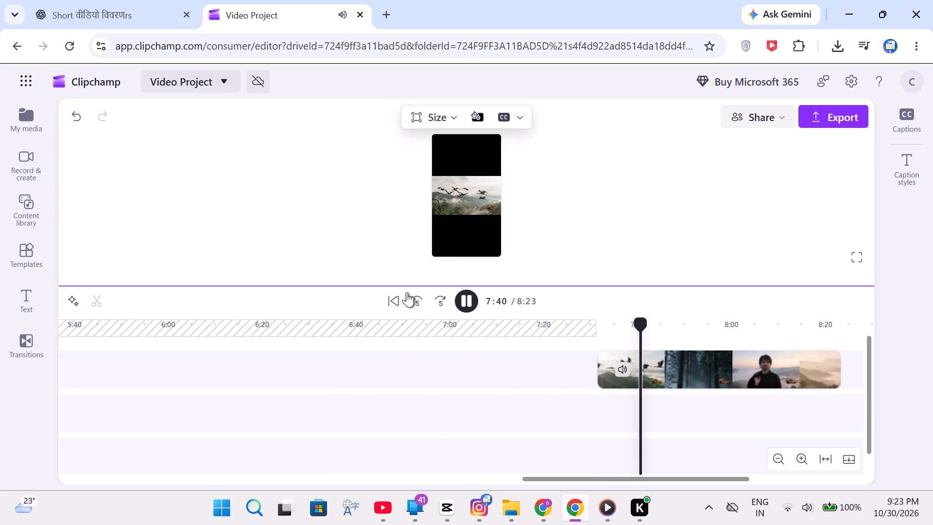
Remove the empty gap before the remaining final part of the clip on the timeline.
click(399, 322)
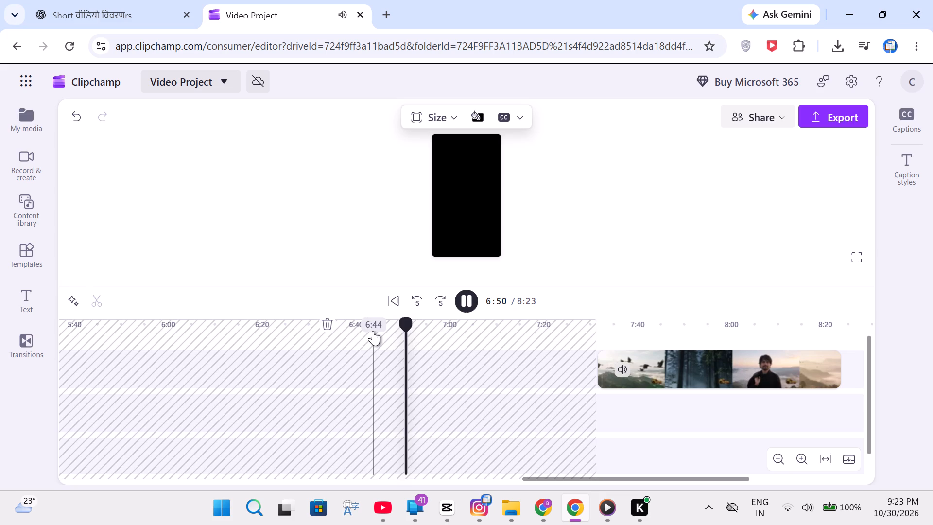
click(334, 324)
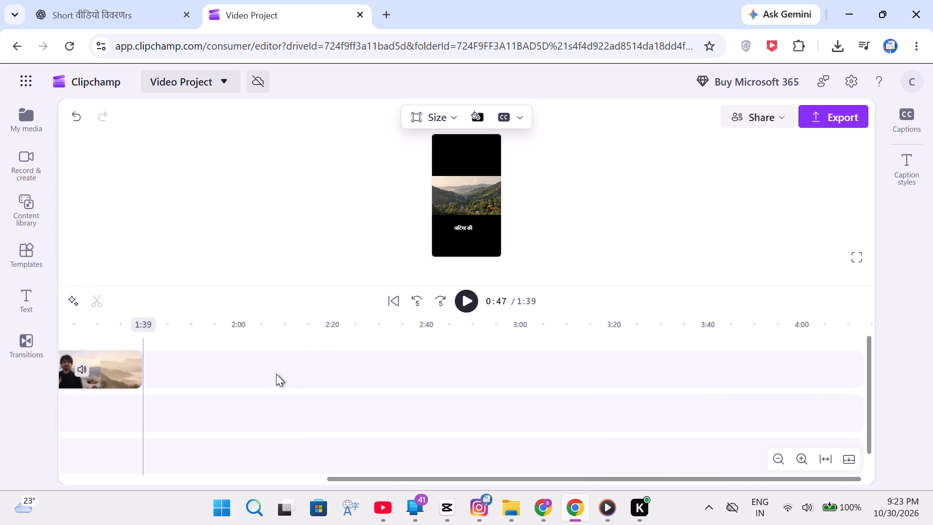
Move the remaining 1028.mp4 part to the start of the end-image track, placing it at 0:00 ahead of the closing image.
click(779, 460)
triple_click(778, 460)
click(776, 459)
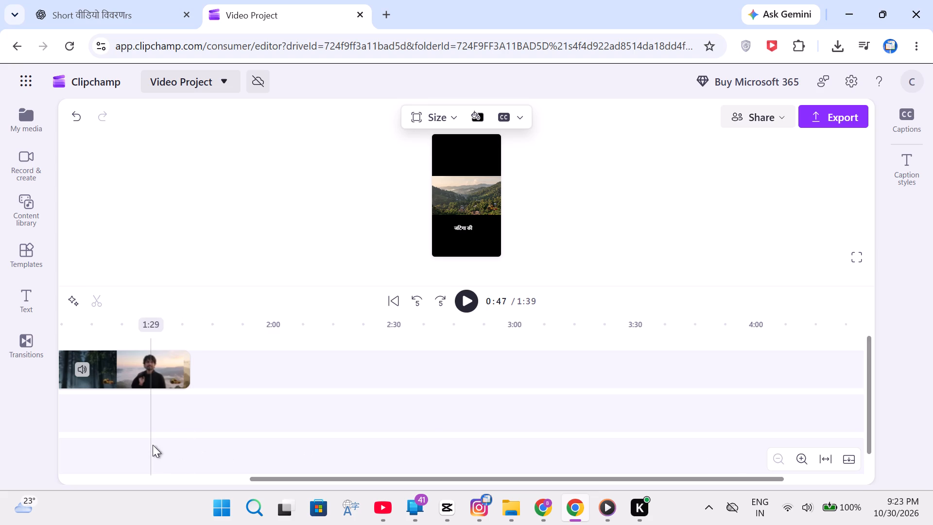
drag(152, 445, 18, 448)
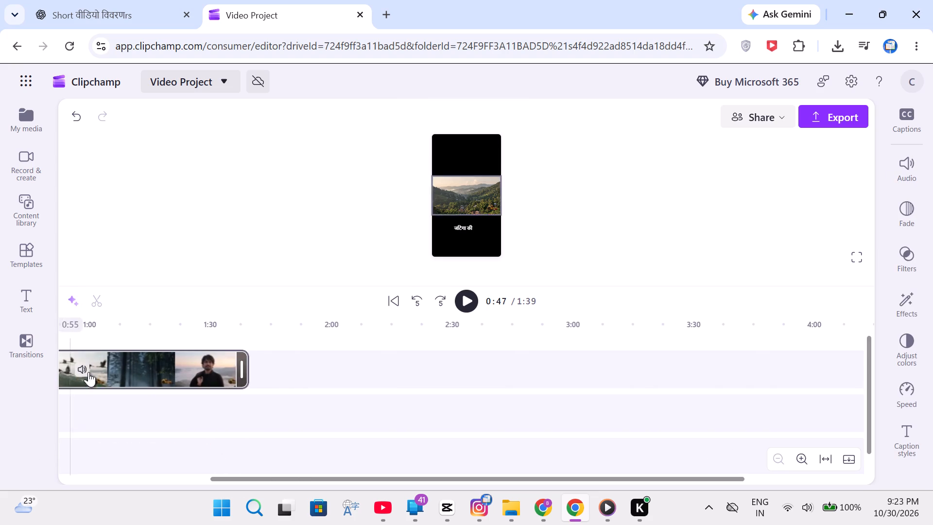
drag(206, 475, 144, 480)
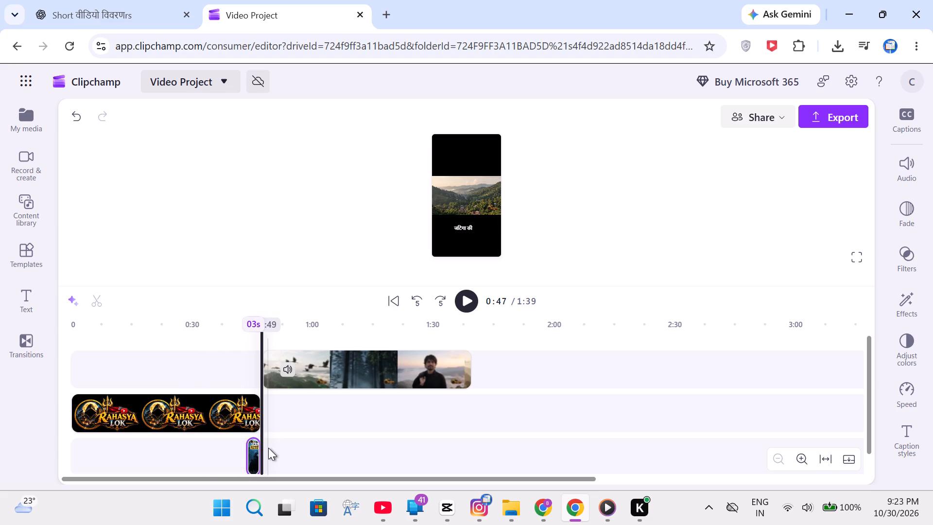
drag(345, 365, 344, 365)
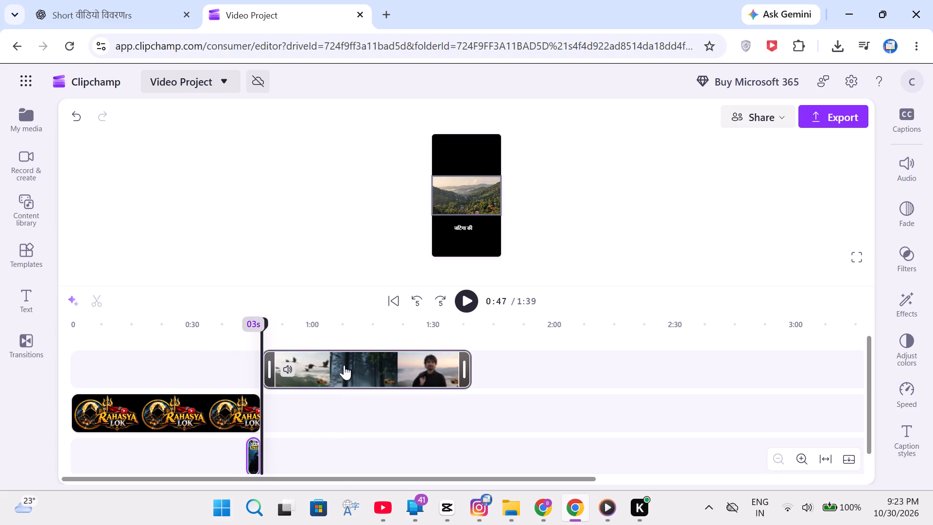
drag(344, 365, 152, 454)
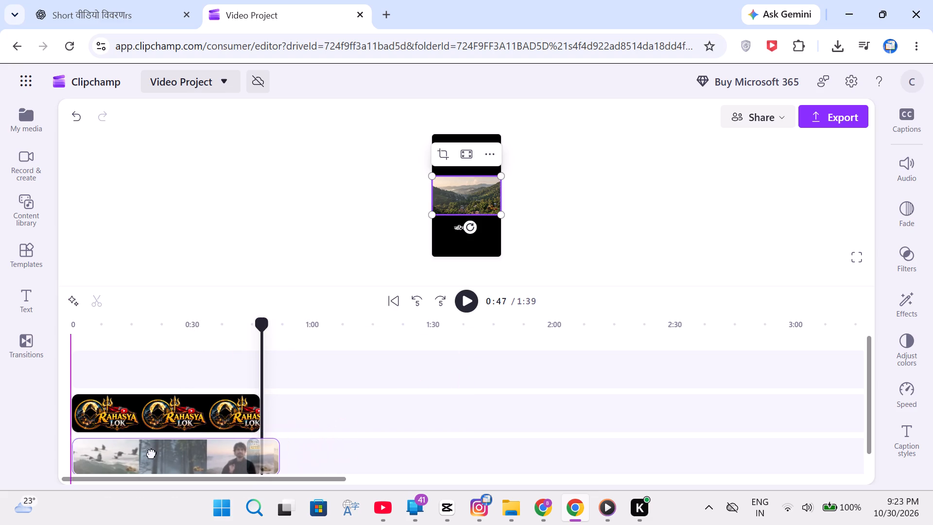
drag(152, 454, 135, 453)
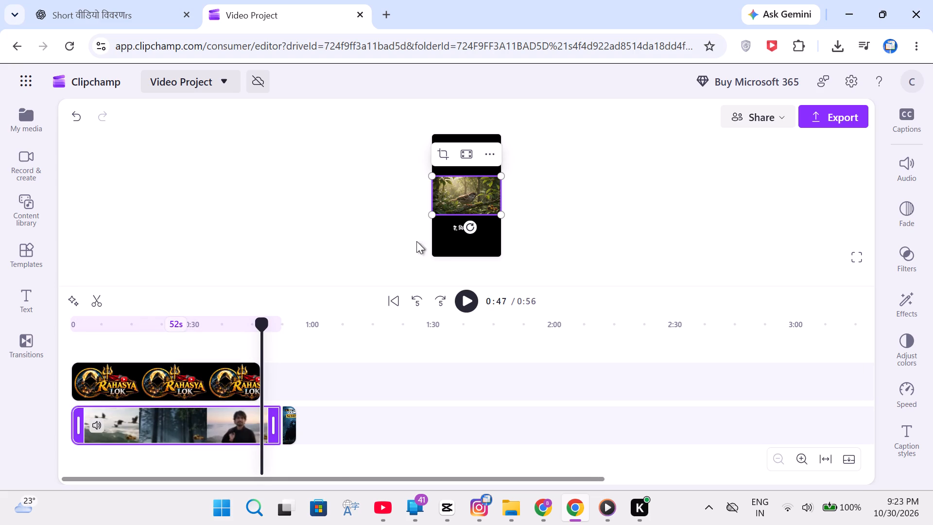
Make the 1028.mp4 part fill the vertical frame and play back the ending through the closing image.
right_click(478, 202)
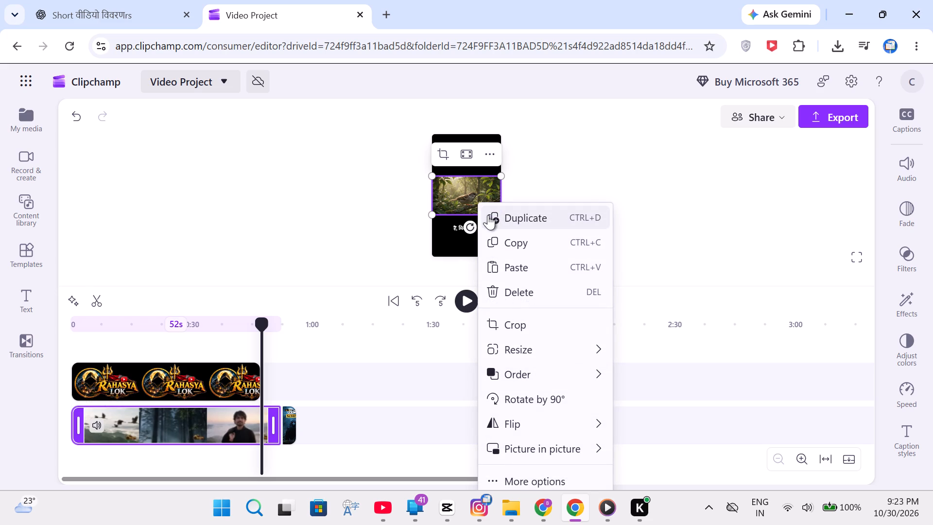
click(469, 152)
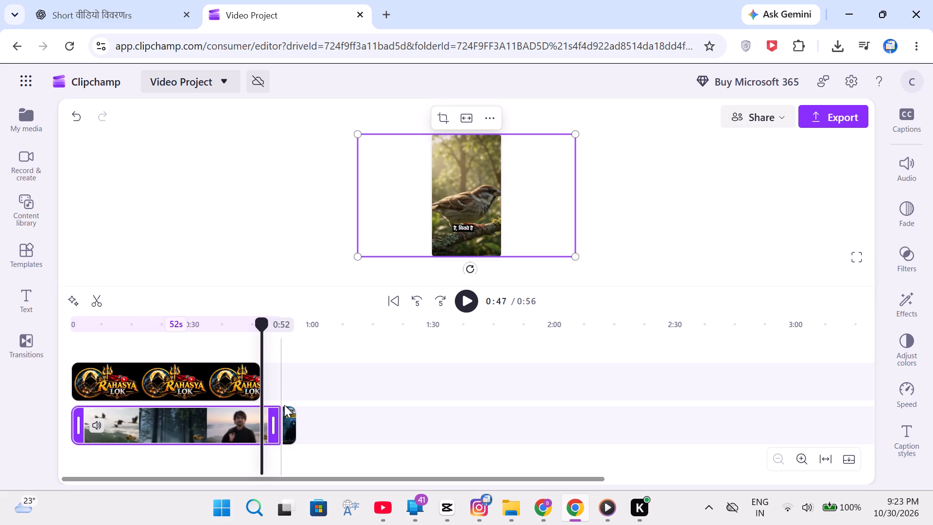
click(470, 299)
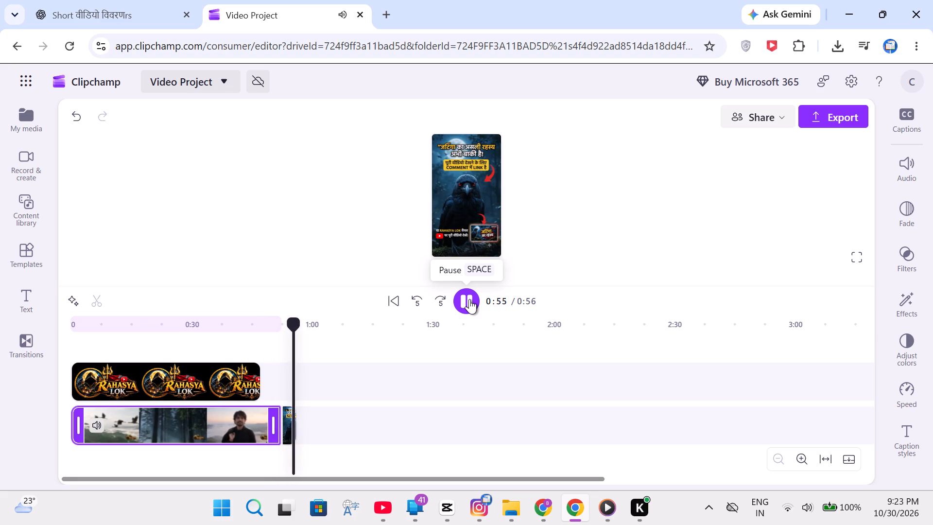
Stretch the Rahasya Lok logo overlay on the upper track so it runs from 0:00 to about 0:57.
click(240, 369)
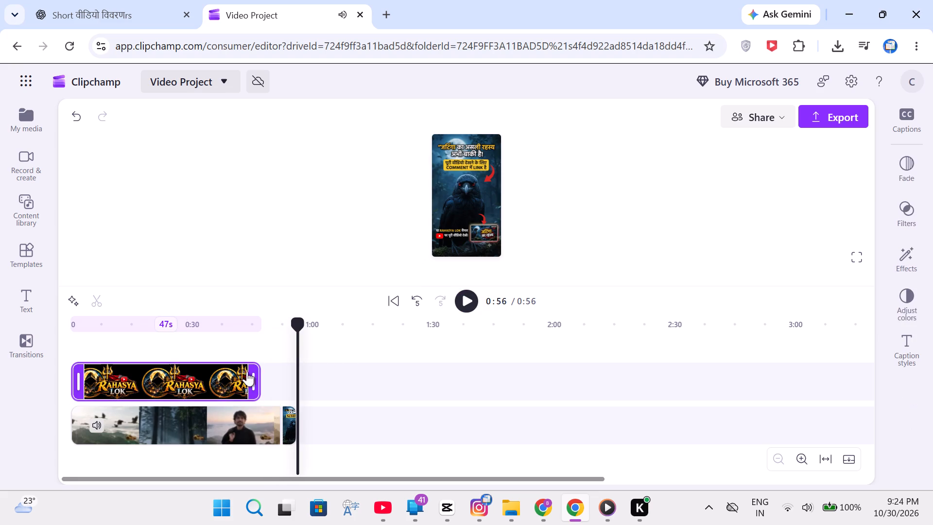
drag(259, 379, 265, 379)
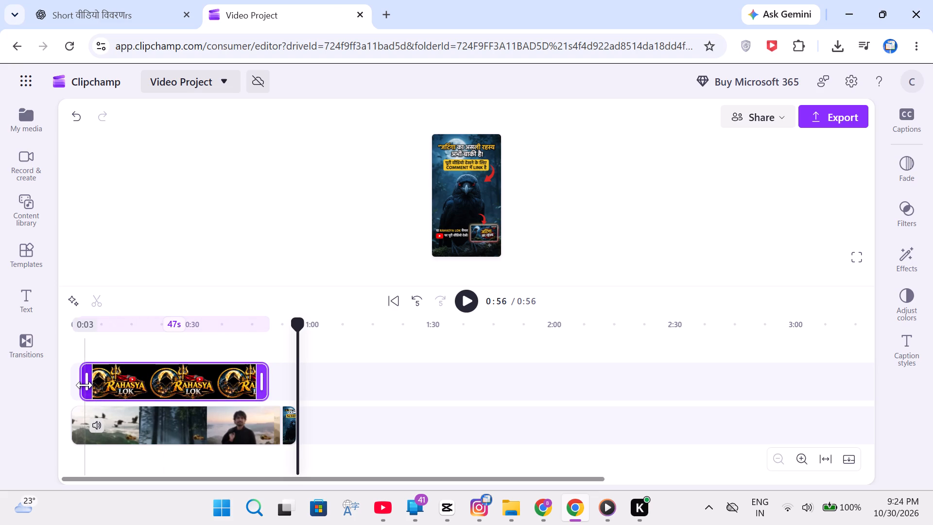
drag(85, 385, 78, 386)
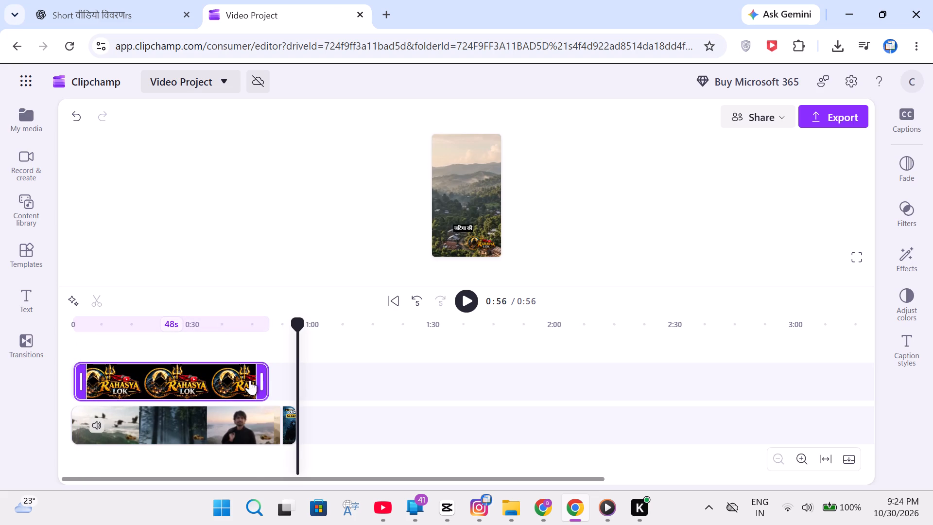
drag(259, 377, 281, 381)
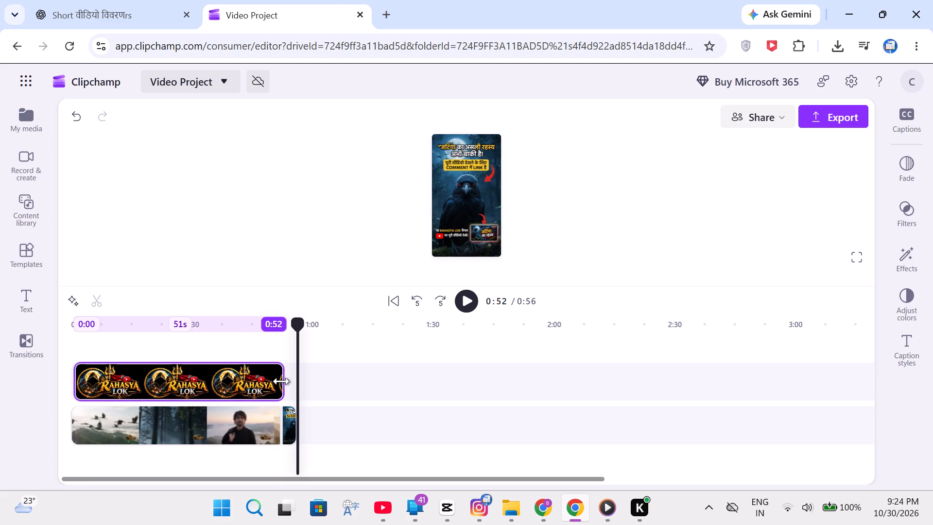
drag(281, 381, 292, 383)
drag(298, 332, 46, 399)
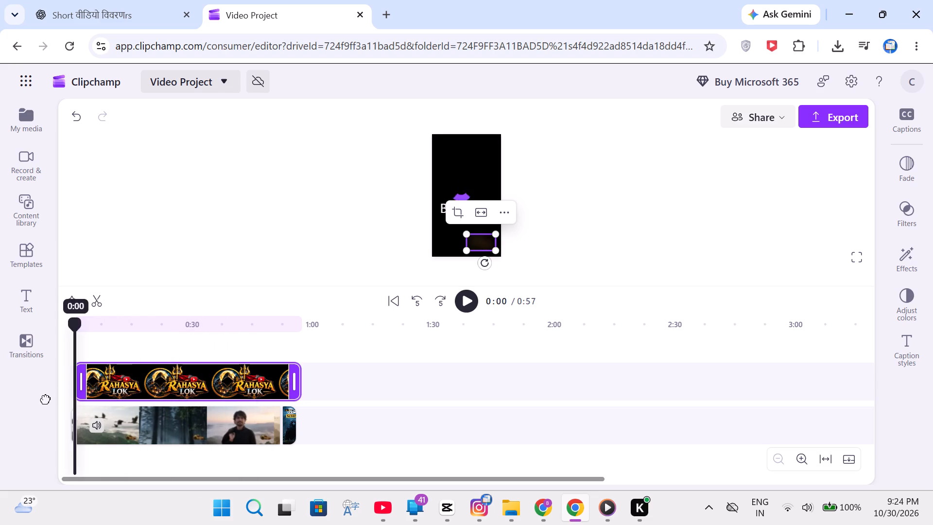
drag(46, 399, 45, 399)
click(83, 378)
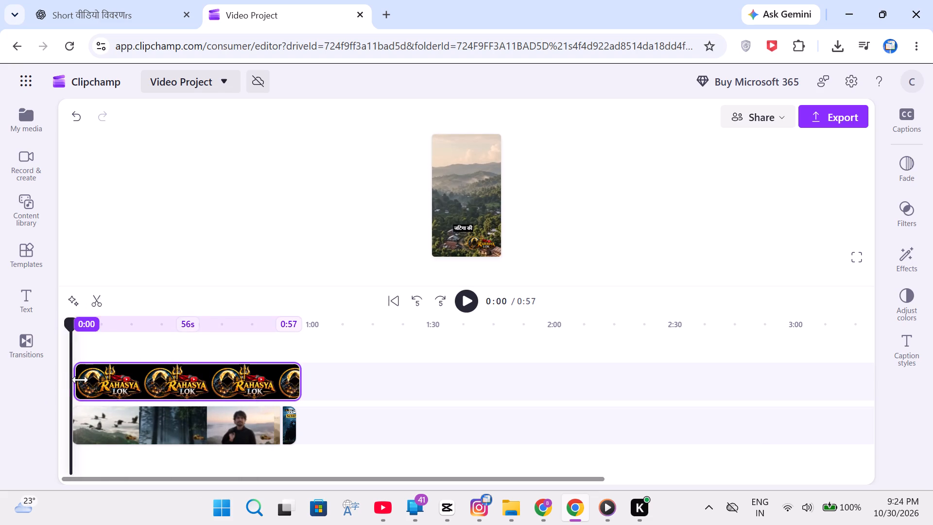
Trim the logo overlay's end to about 0:56, level with the closing image's end, and play back the video from the beginning.
click(297, 358)
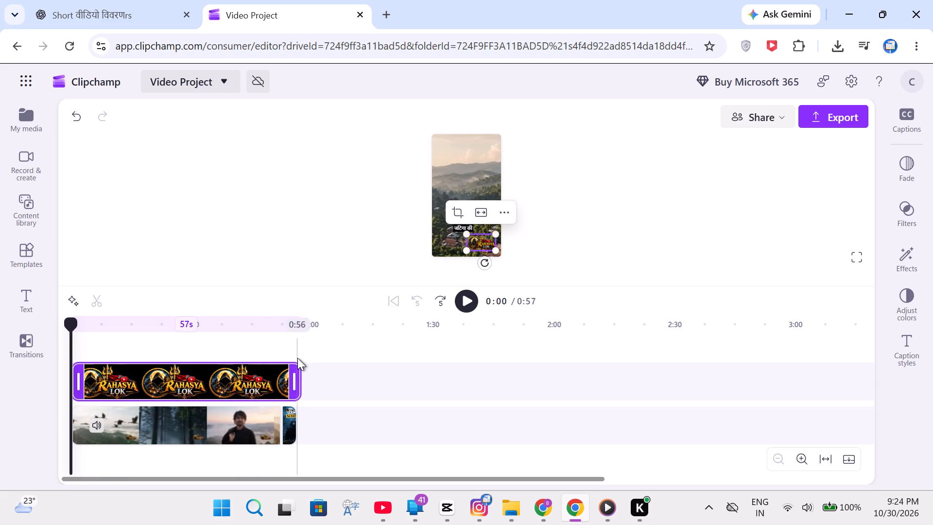
click(795, 456)
click(795, 456)
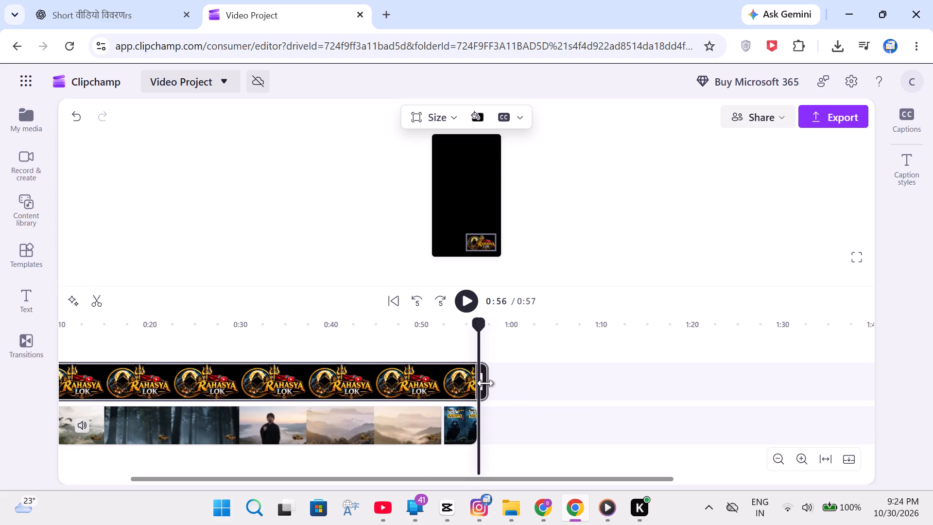
drag(485, 383, 480, 383)
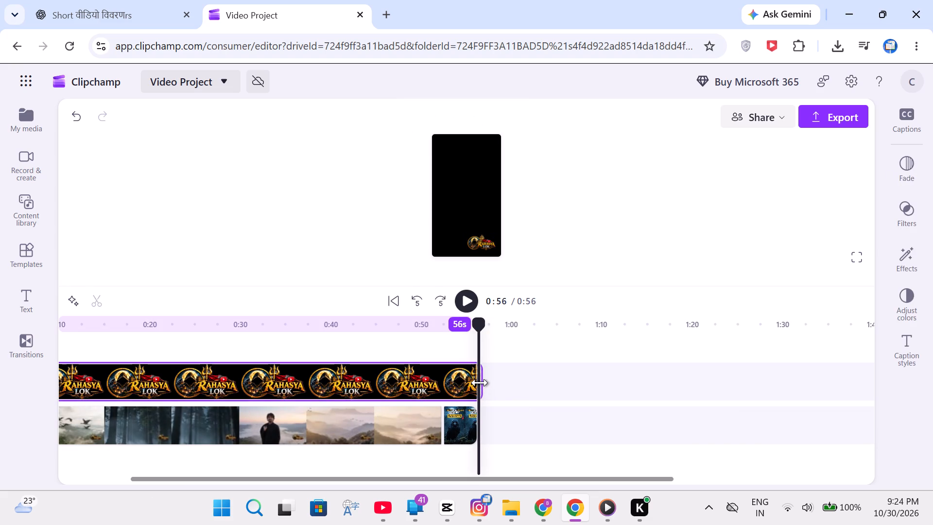
drag(480, 383, 477, 384)
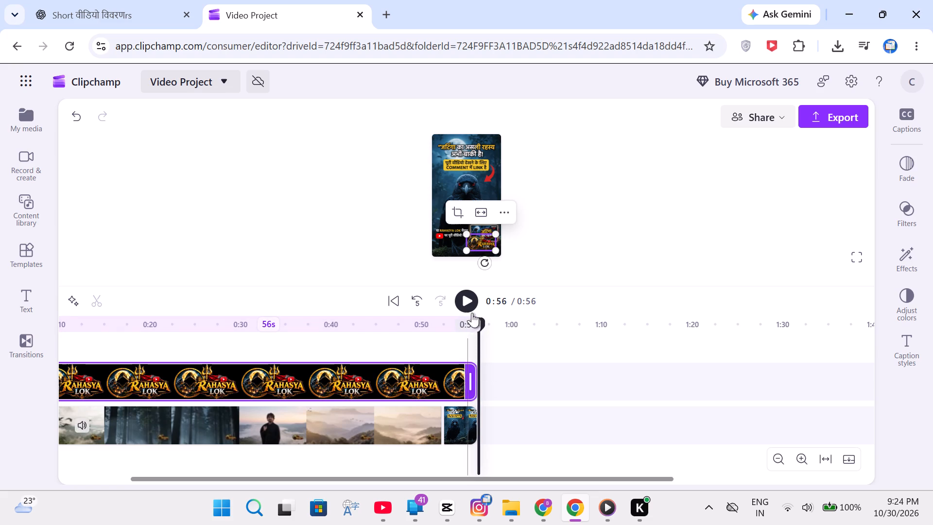
click(464, 299)
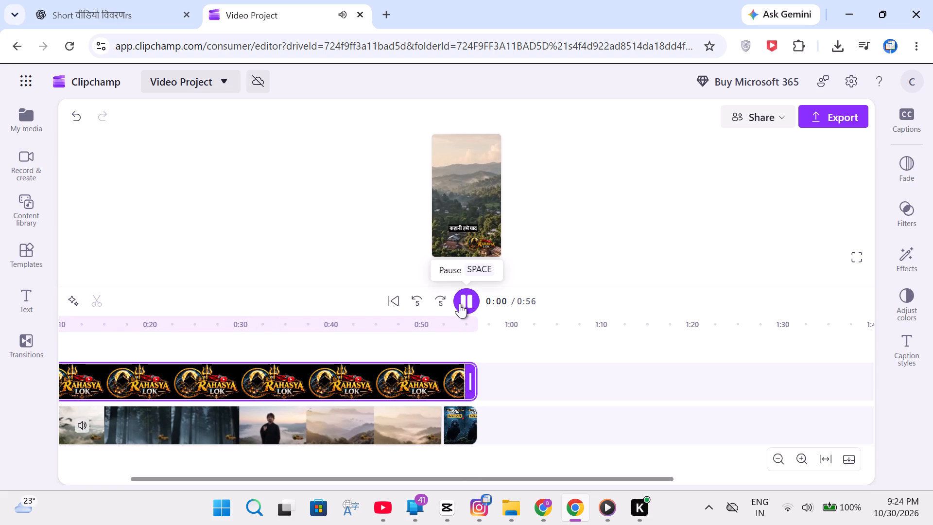
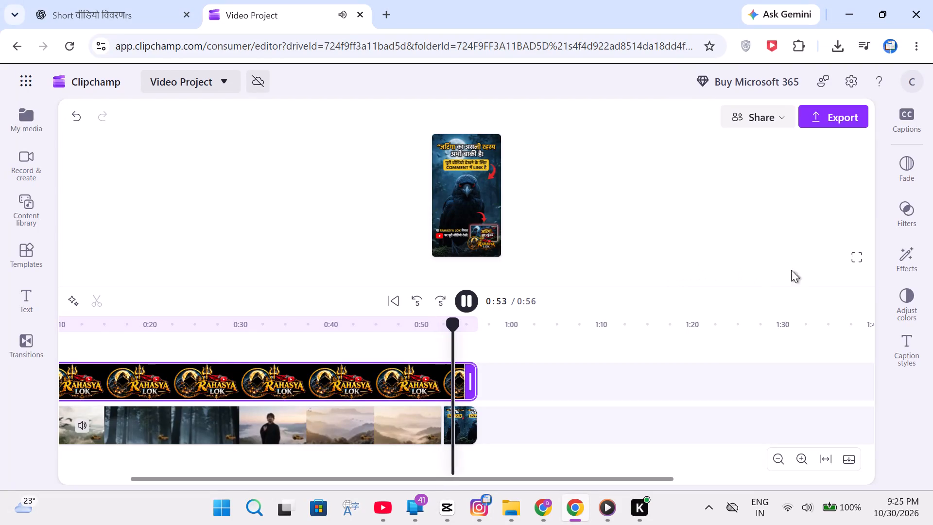
Play the whole video in full screen from the beginning, and return to the timeline to check the frame at 0:48.
click(858, 259)
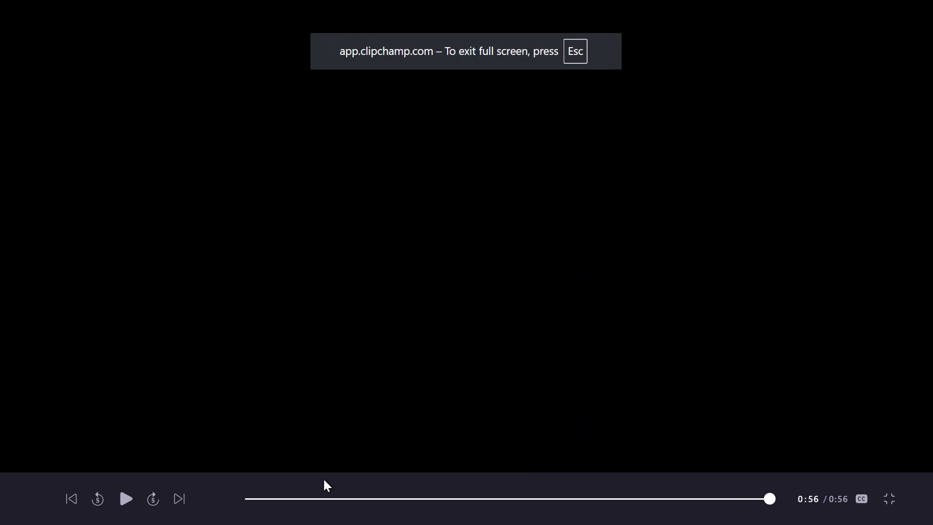
click(247, 499)
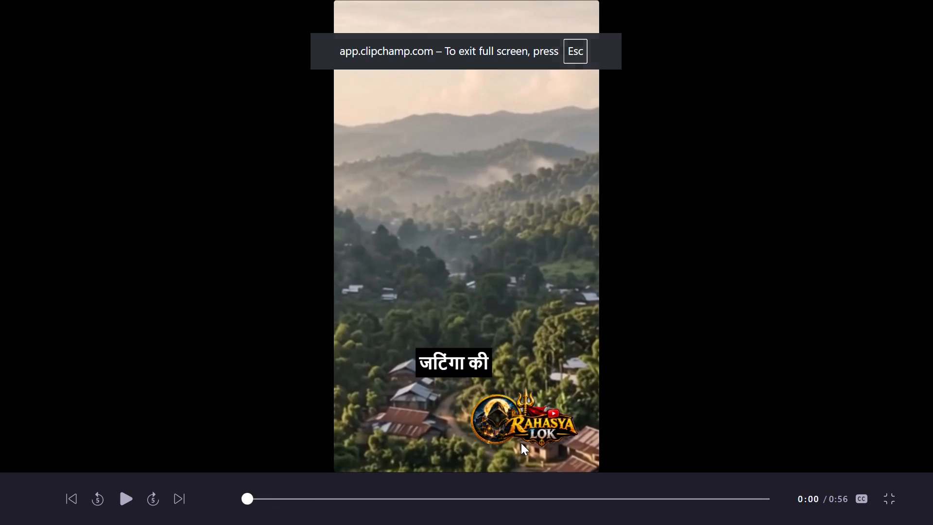
click(115, 500)
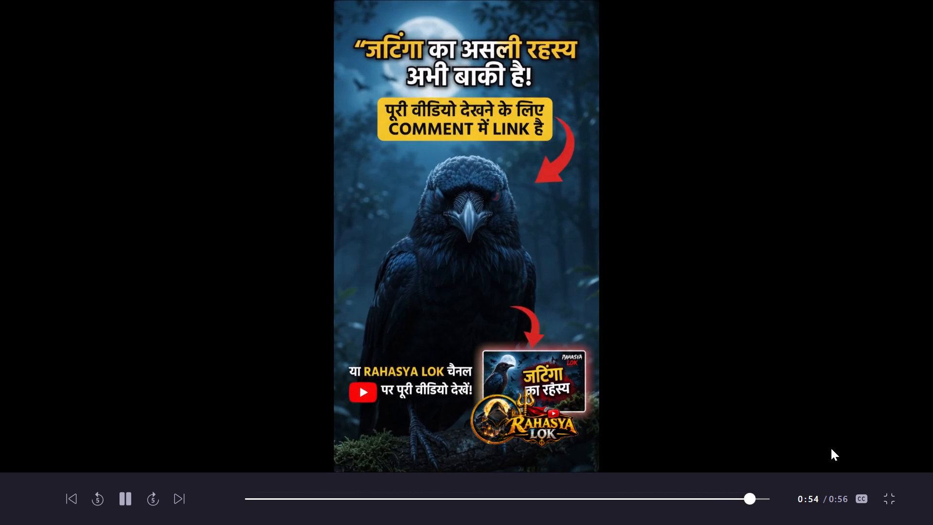
click(885, 490)
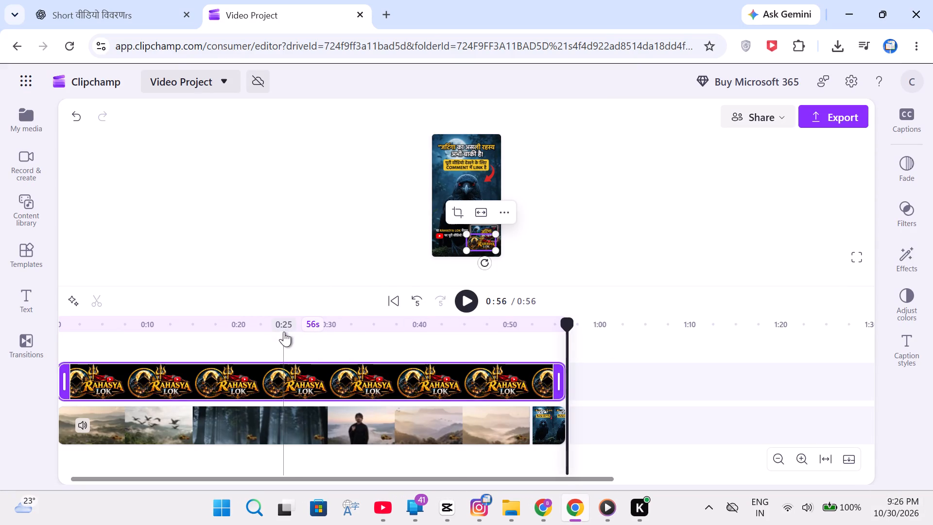
drag(569, 324, 551, 334)
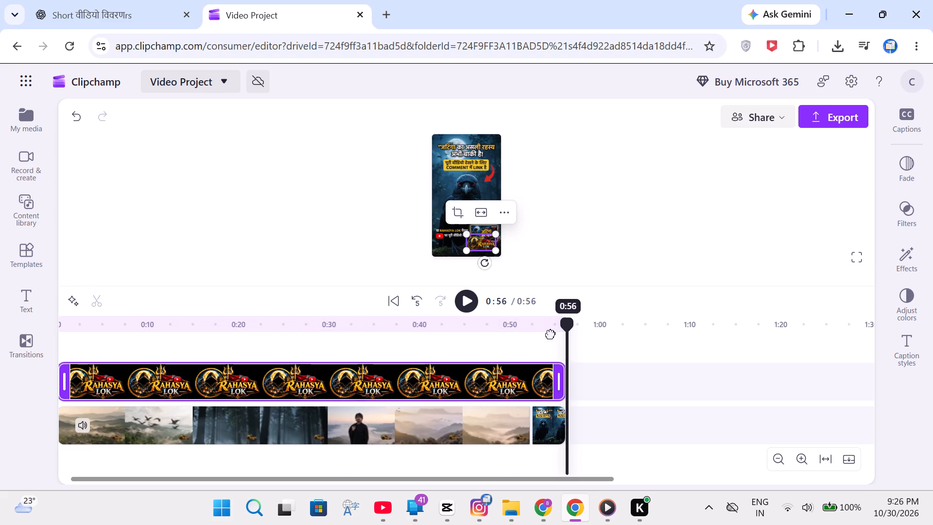
drag(551, 334, 491, 356)
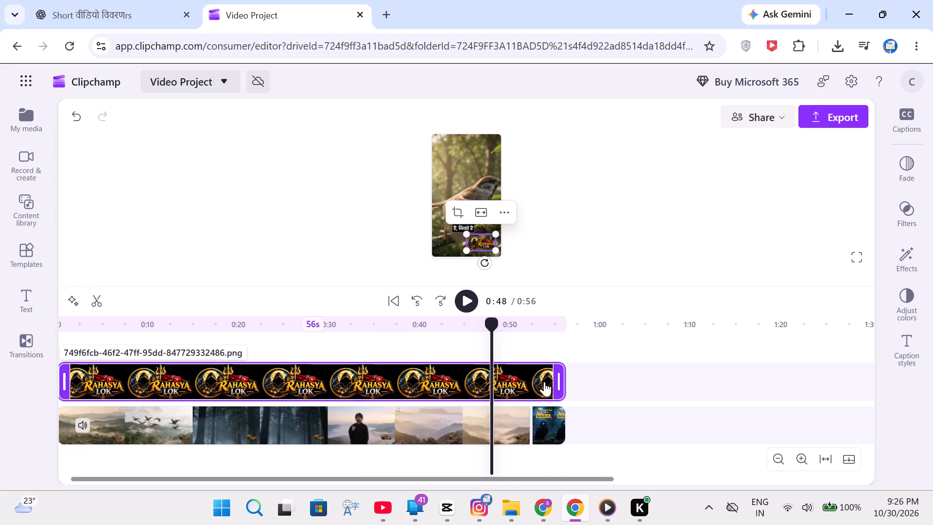
Export the video at 1080p with the file name changed to "Jatinga part 3 shorts ke liye".
click(823, 118)
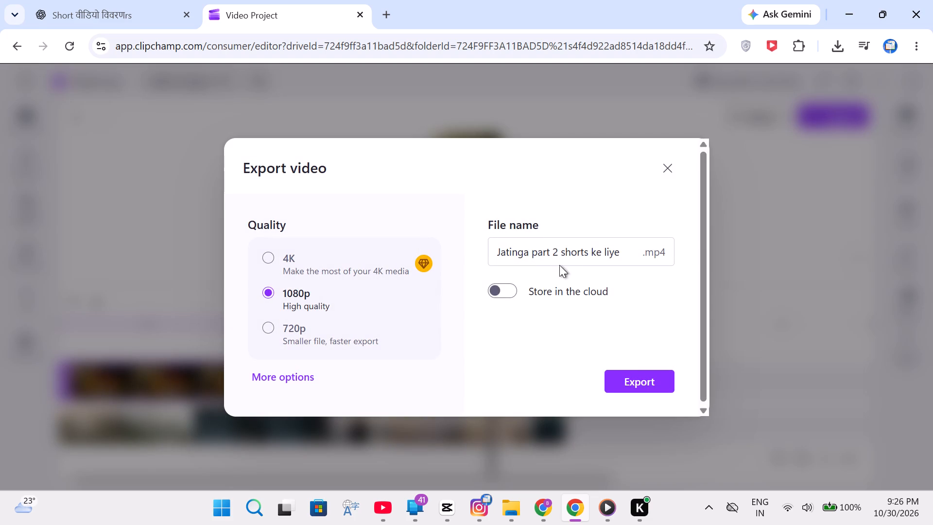
click(559, 251)
key(BackSpace)
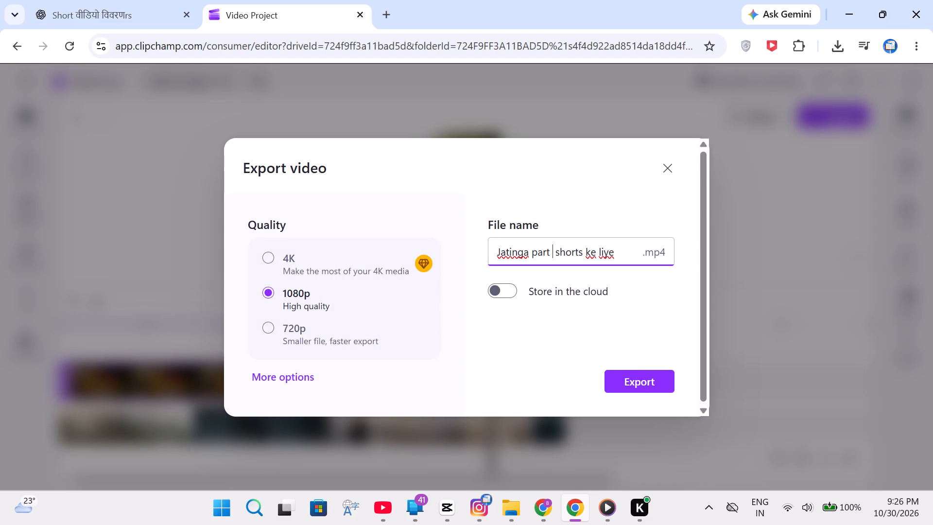
key(3)
click(622, 384)
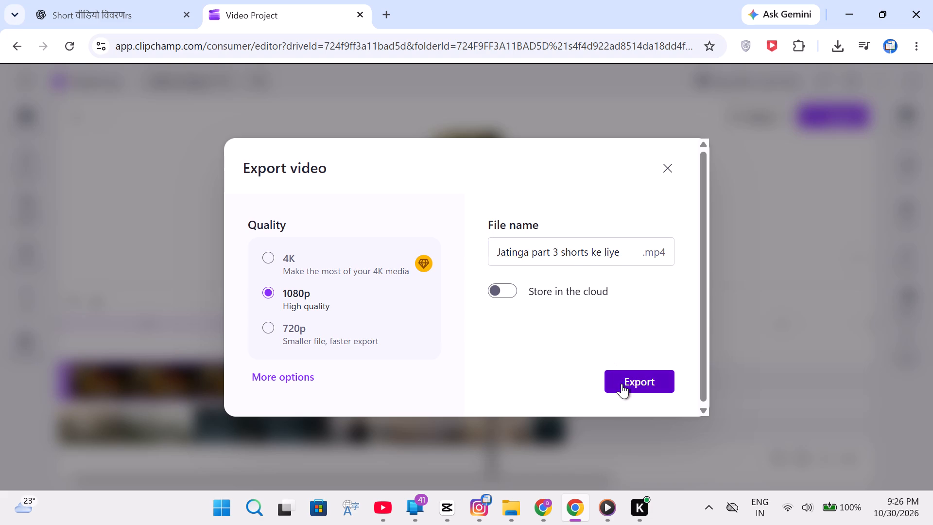
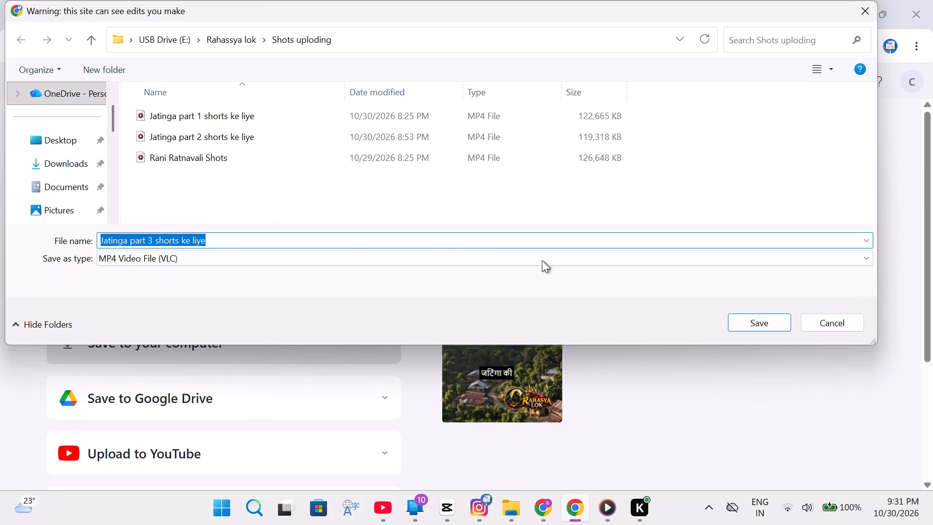
Save the exported video as "Jatinga part 3 shorts ke liye" in the Shots uploding folder on the USB drive.
click(755, 325)
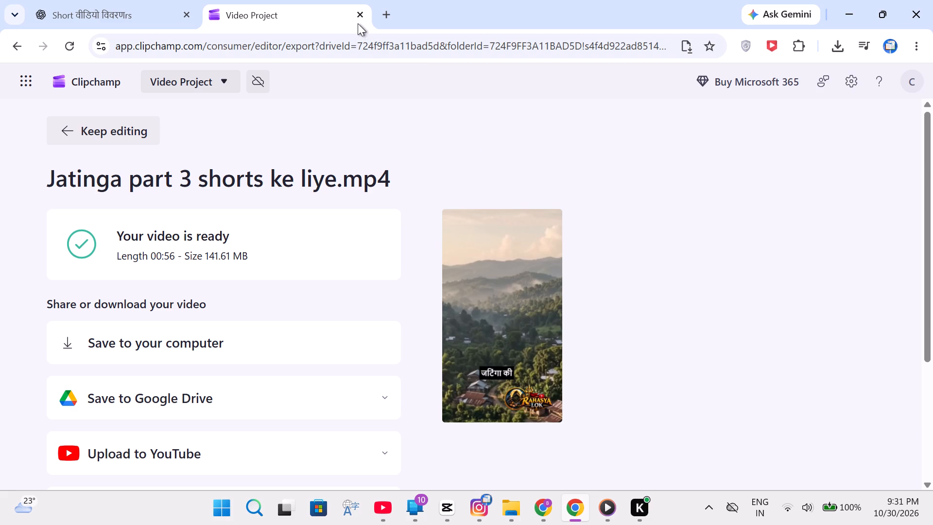
Return to the project's editor and delete the 1028.mp4 clip and the Rahasya Lok logo from the timeline.
click(71, 132)
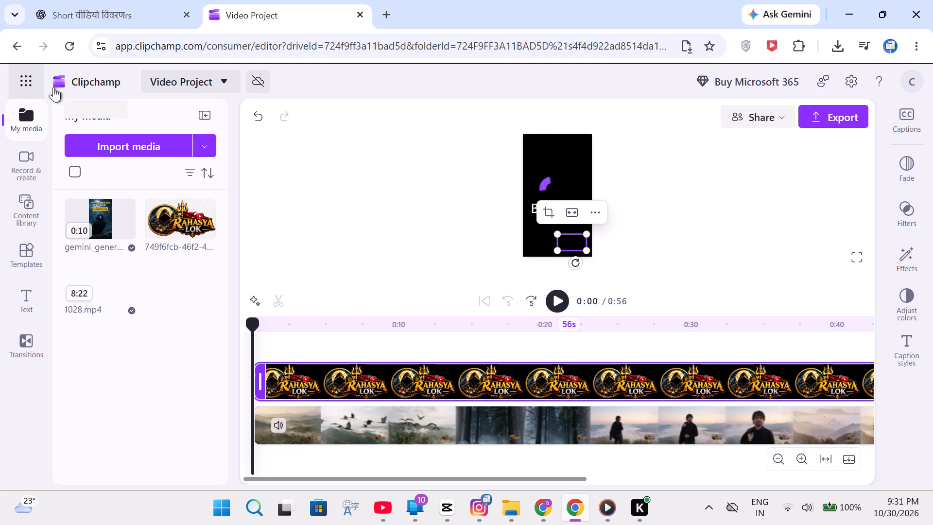
click(15, 49)
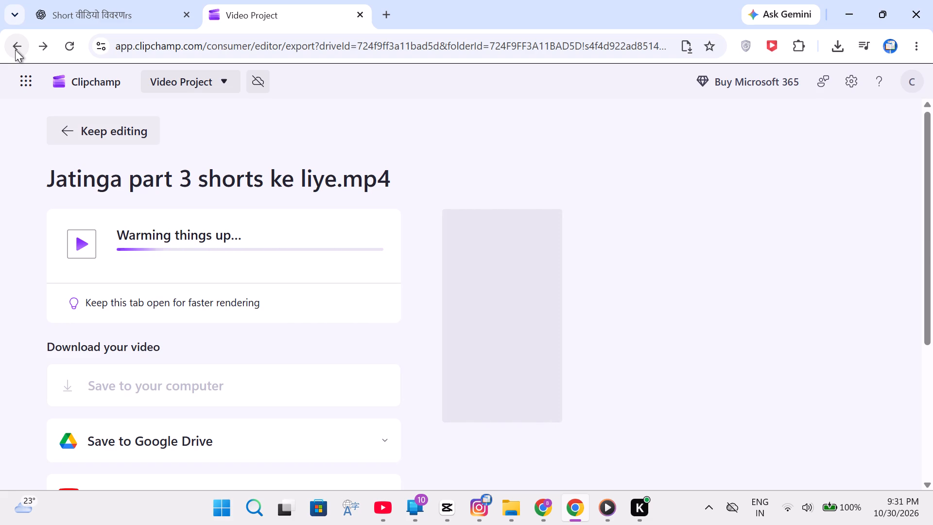
click(15, 50)
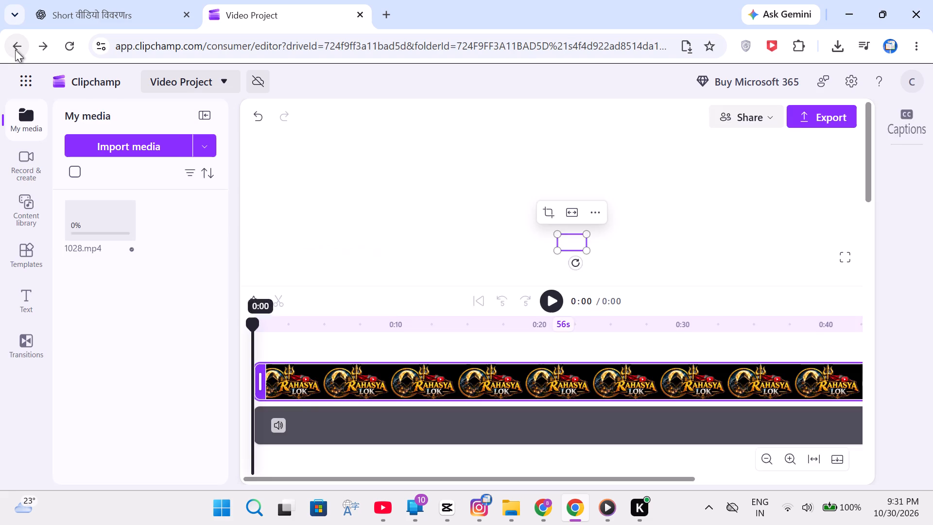
click(15, 50)
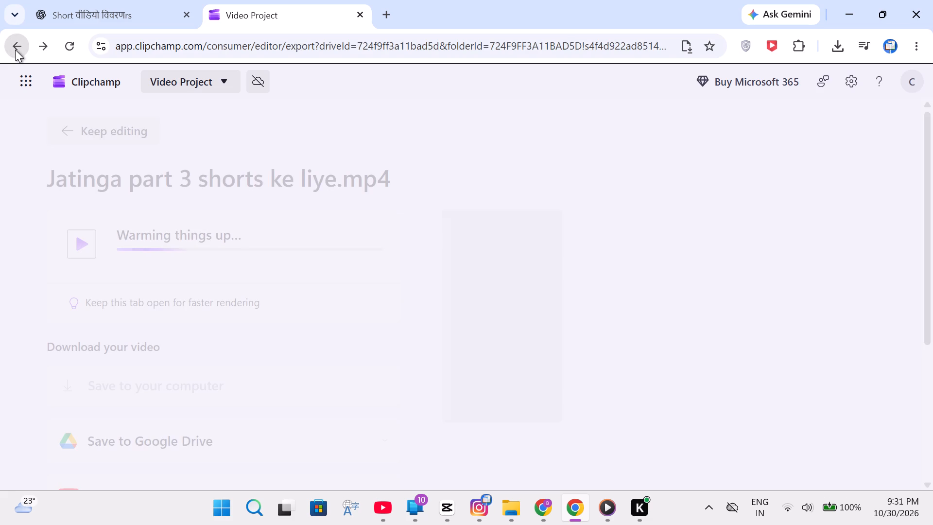
click(15, 50)
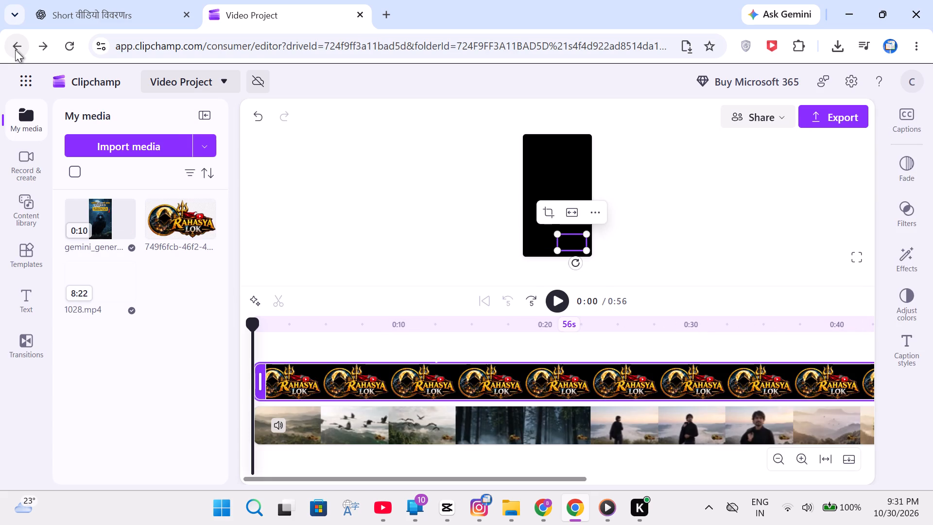
click(499, 438)
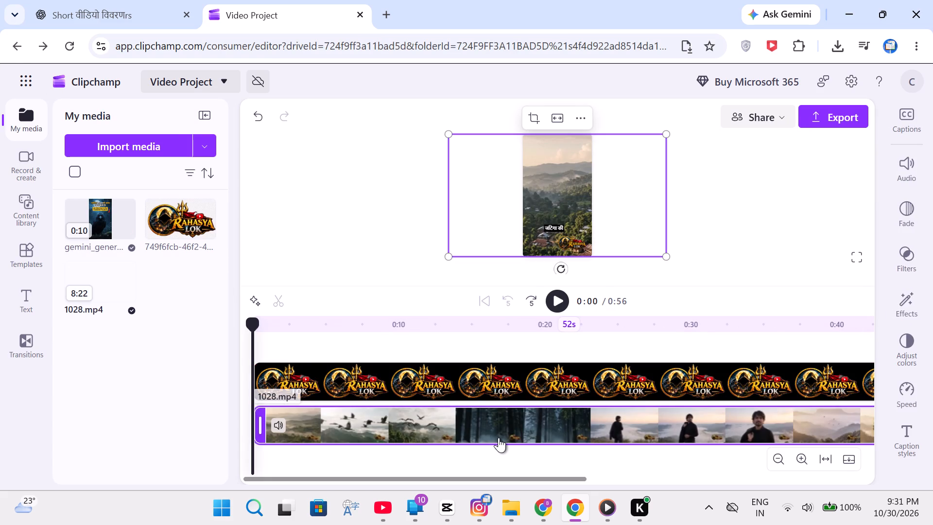
key(BackSpace)
click(487, 384)
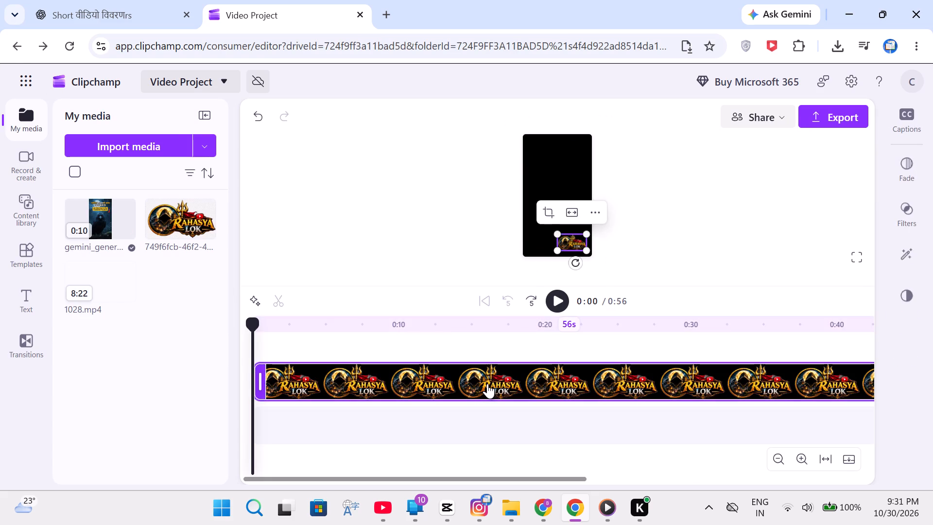
key(BackSpace)
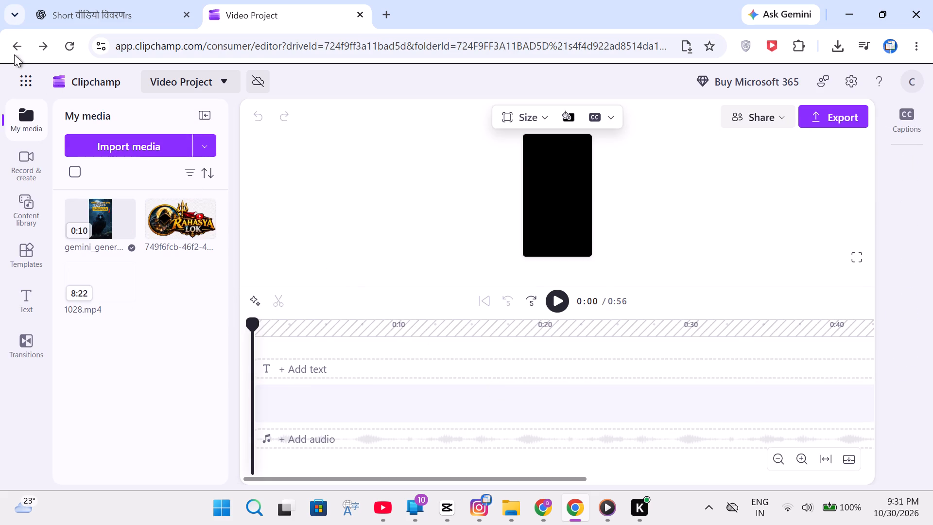
Leave the project for the Clipchamp home page and look over the saved videos there.
click(12, 43)
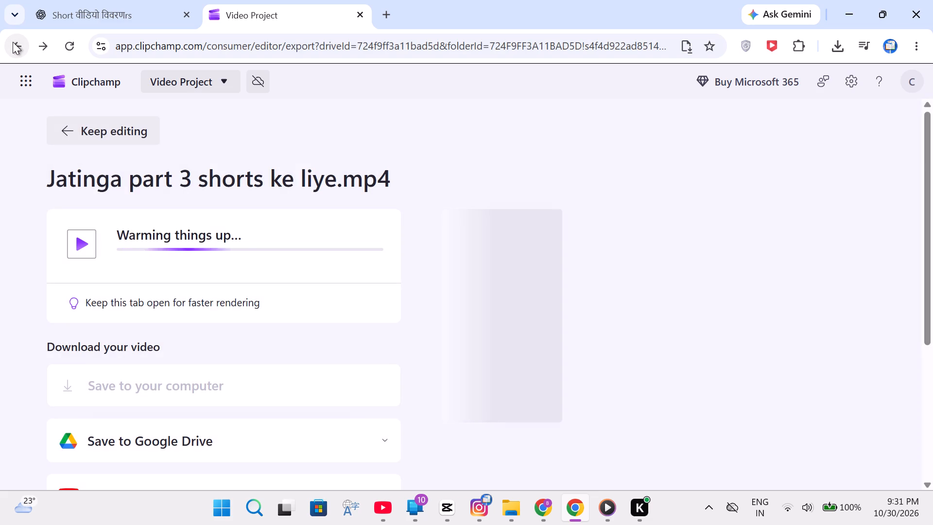
click(13, 42)
click(13, 42)
click(13, 42)
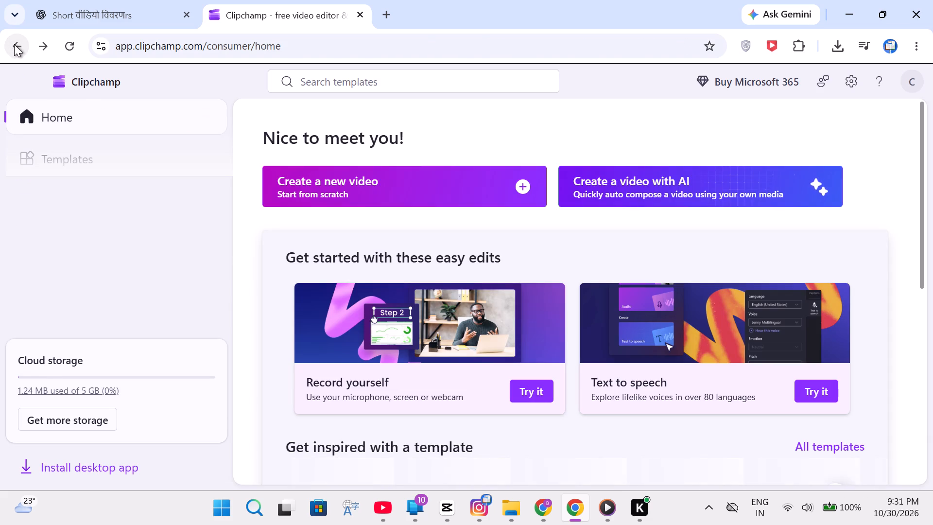
scroll(401, 156, down, 3)
scroll(397, 155, up, 2)
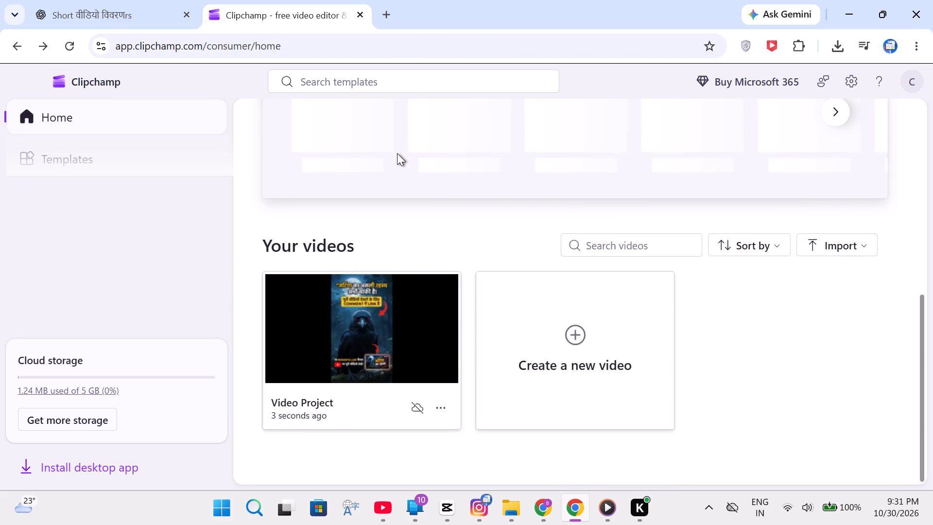
scroll(397, 153, up, 2)
scroll(397, 153, down, 5)
scroll(397, 154, up, 6)
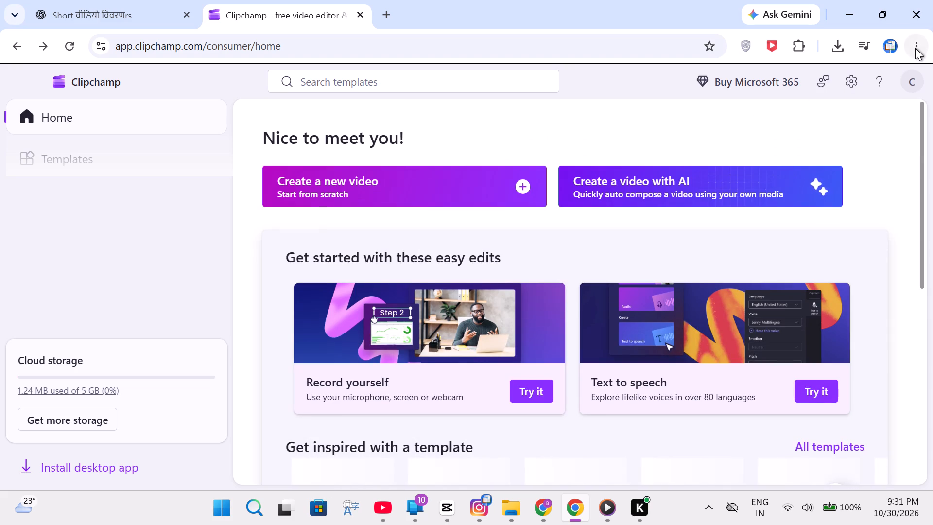
Create a Chrome shortcut to the Clipchamp home page, keeping the suggested name.
click(915, 47)
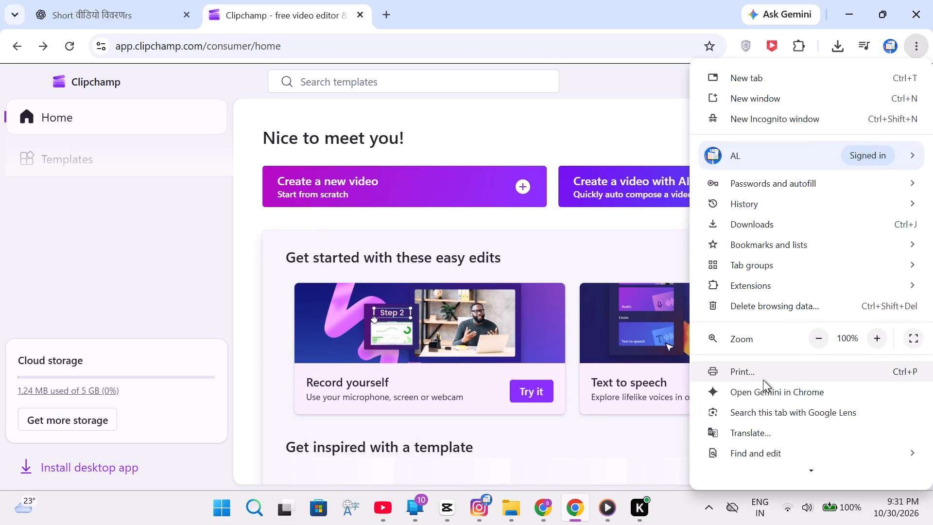
scroll(763, 380, down, 2)
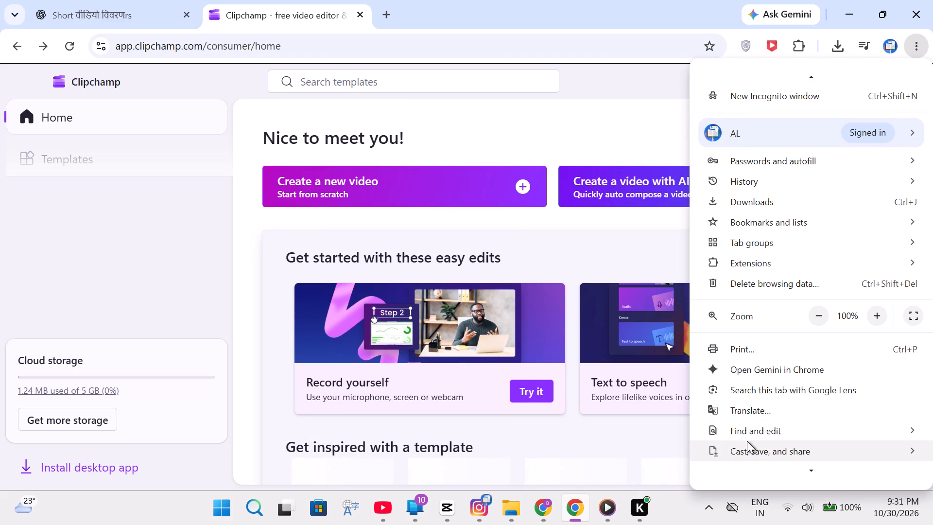
click(610, 370)
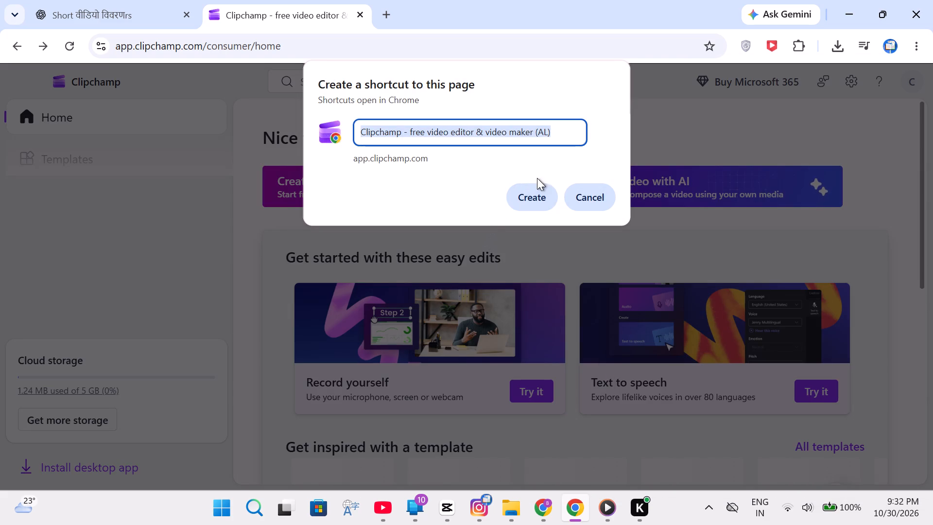
click(538, 196)
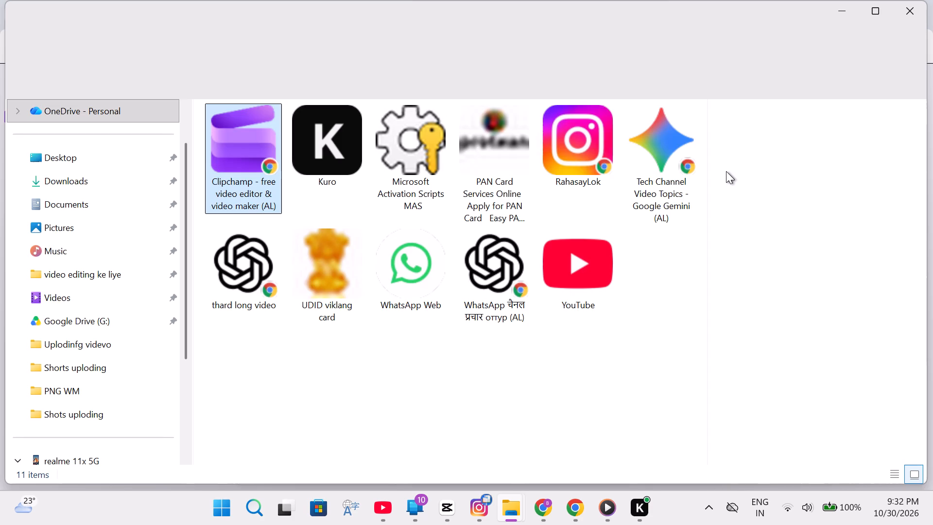